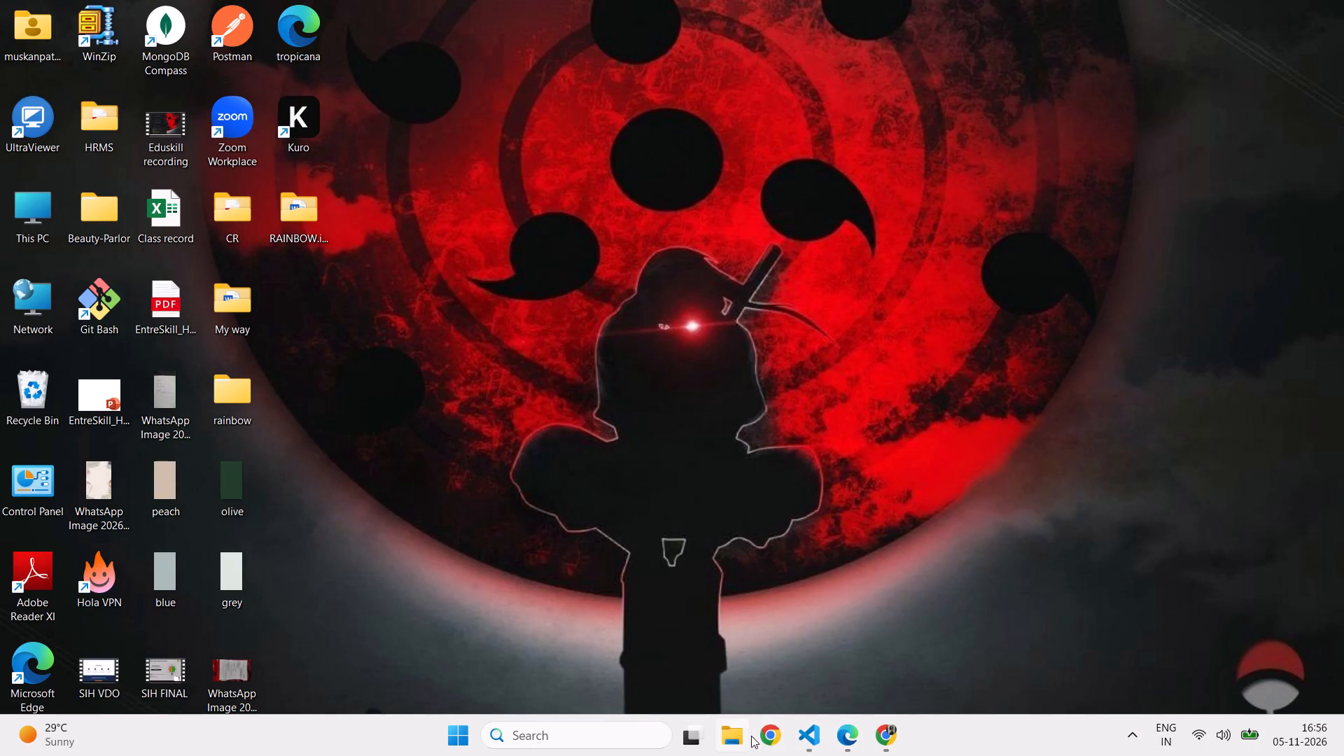
# Open Google Chrome with the browser profile that has the watermelon picture.
pyautogui.click(769, 732)
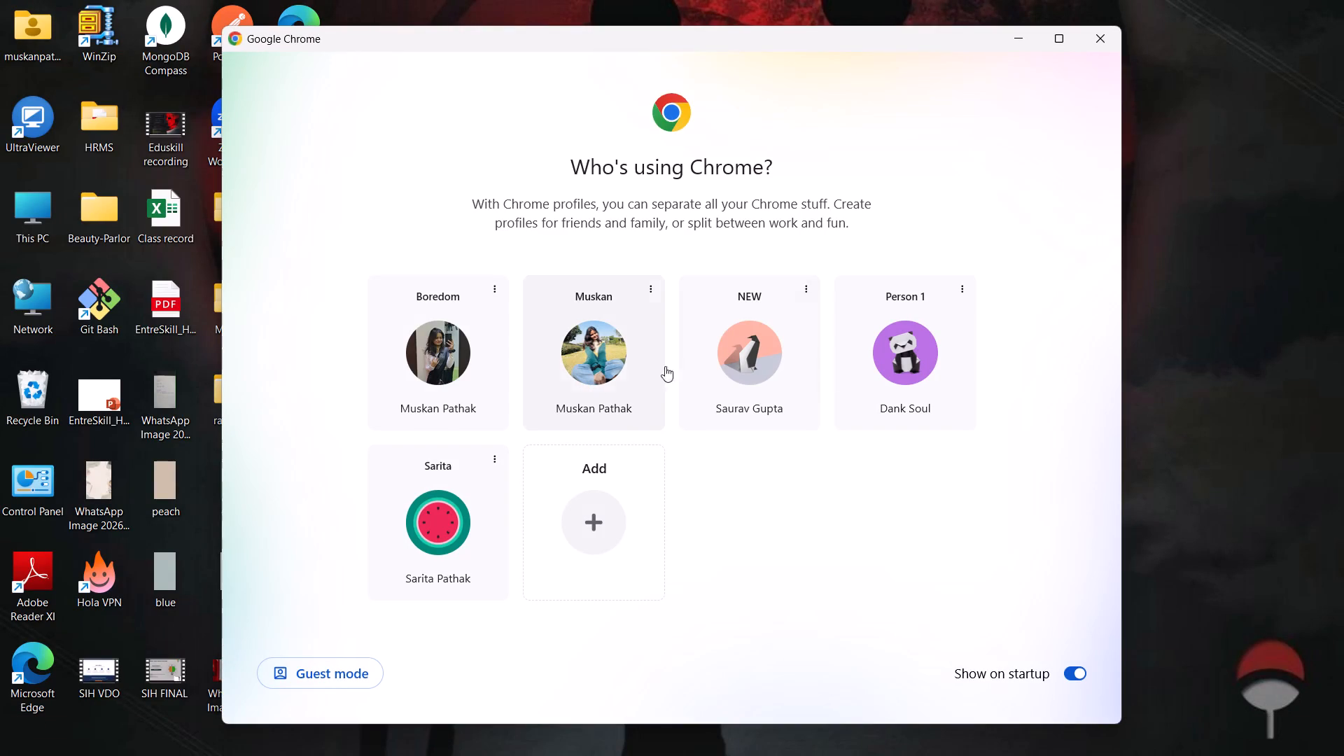
pyautogui.click(409, 505)
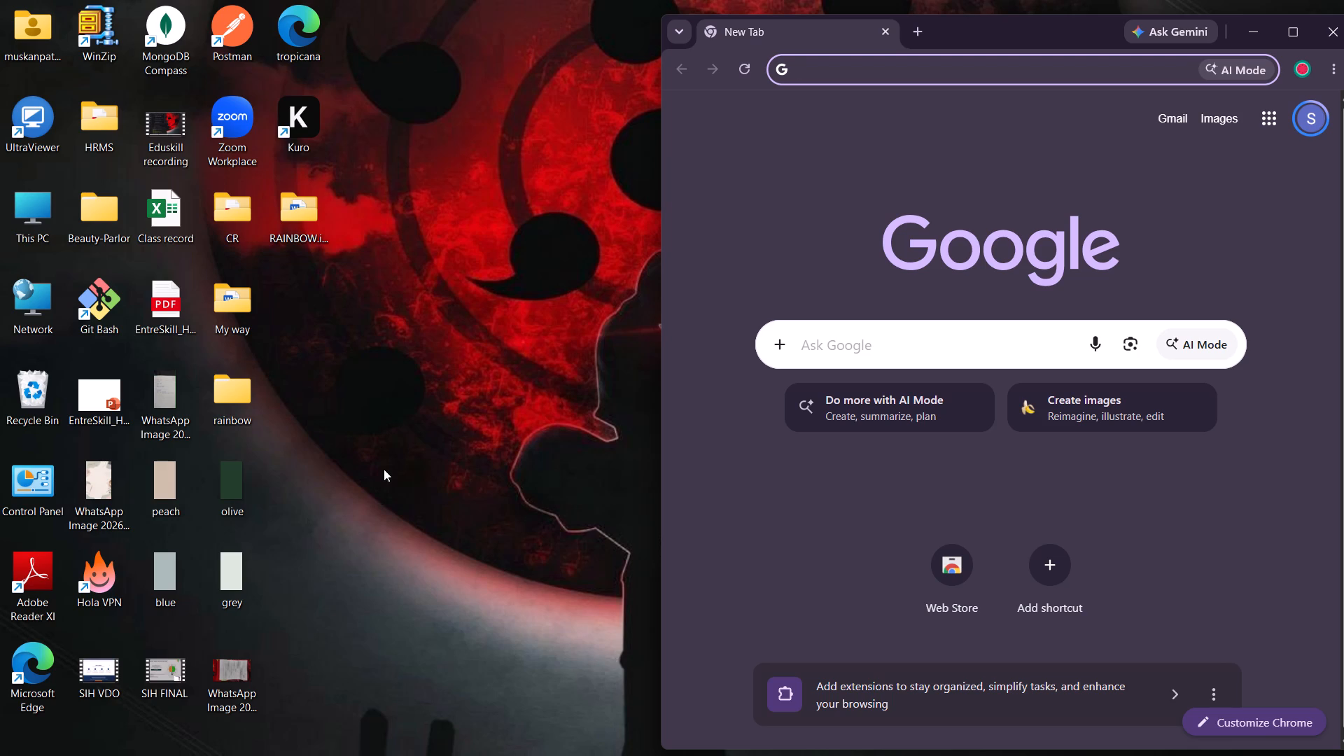
# Search Google for the suggested company Canva and find its account login result.
pyautogui.click(957, 354)
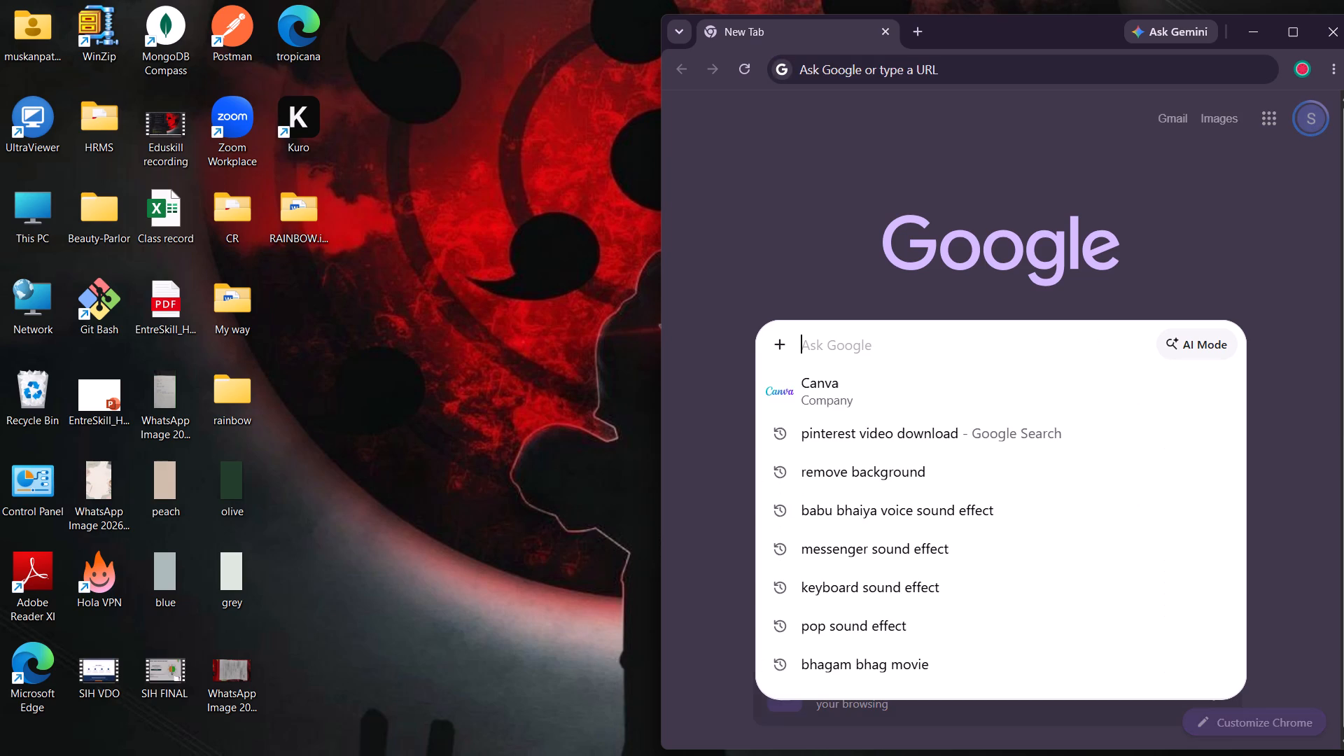
pyautogui.click(892, 387)
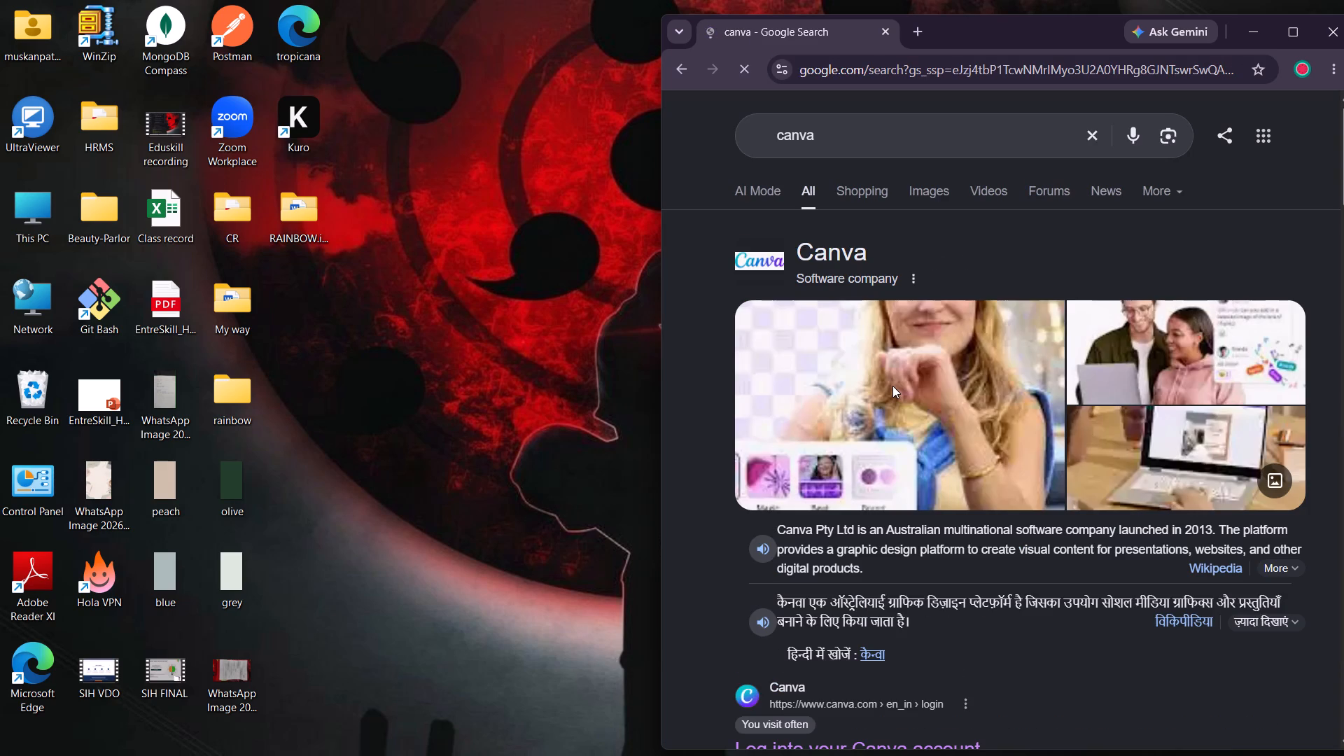
pyautogui.scroll(-3, 746, 592)
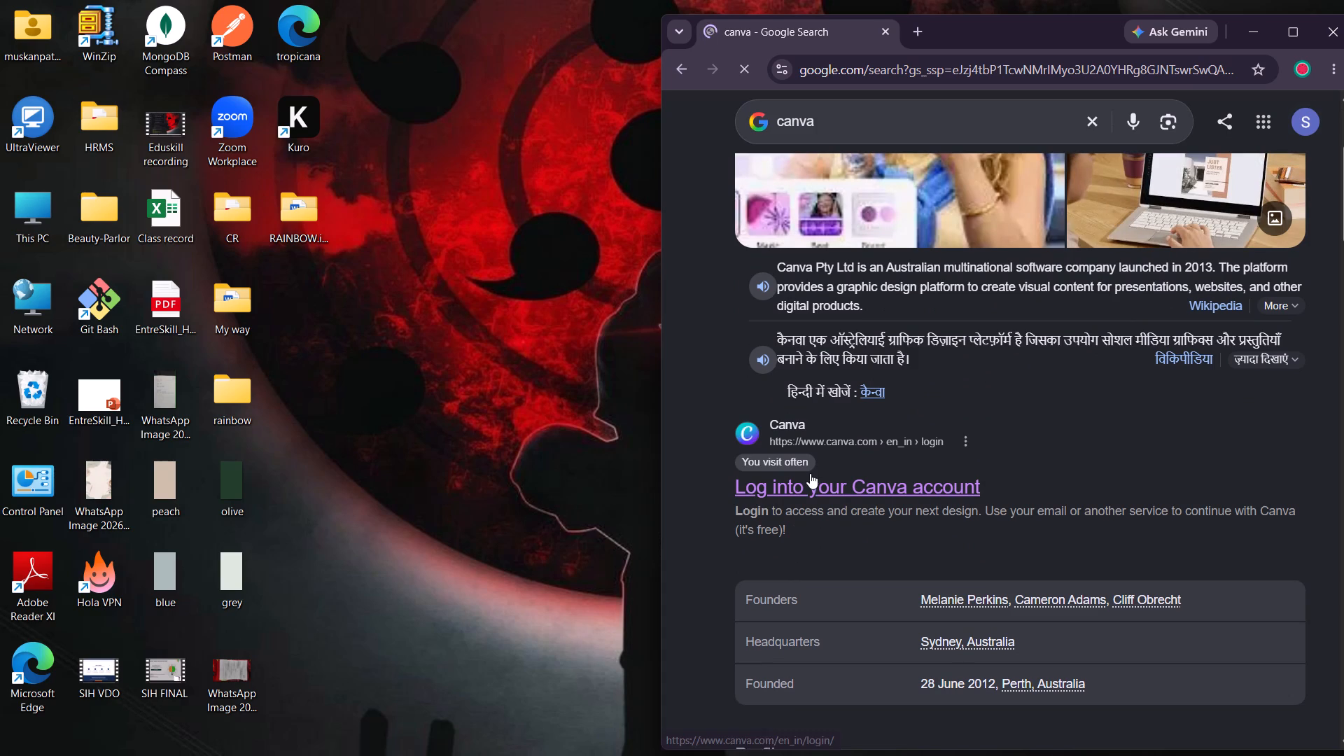
# Open the Canva account login result and maximize the browser window.
pyautogui.click(810, 493)
pyautogui.click(1280, 28)
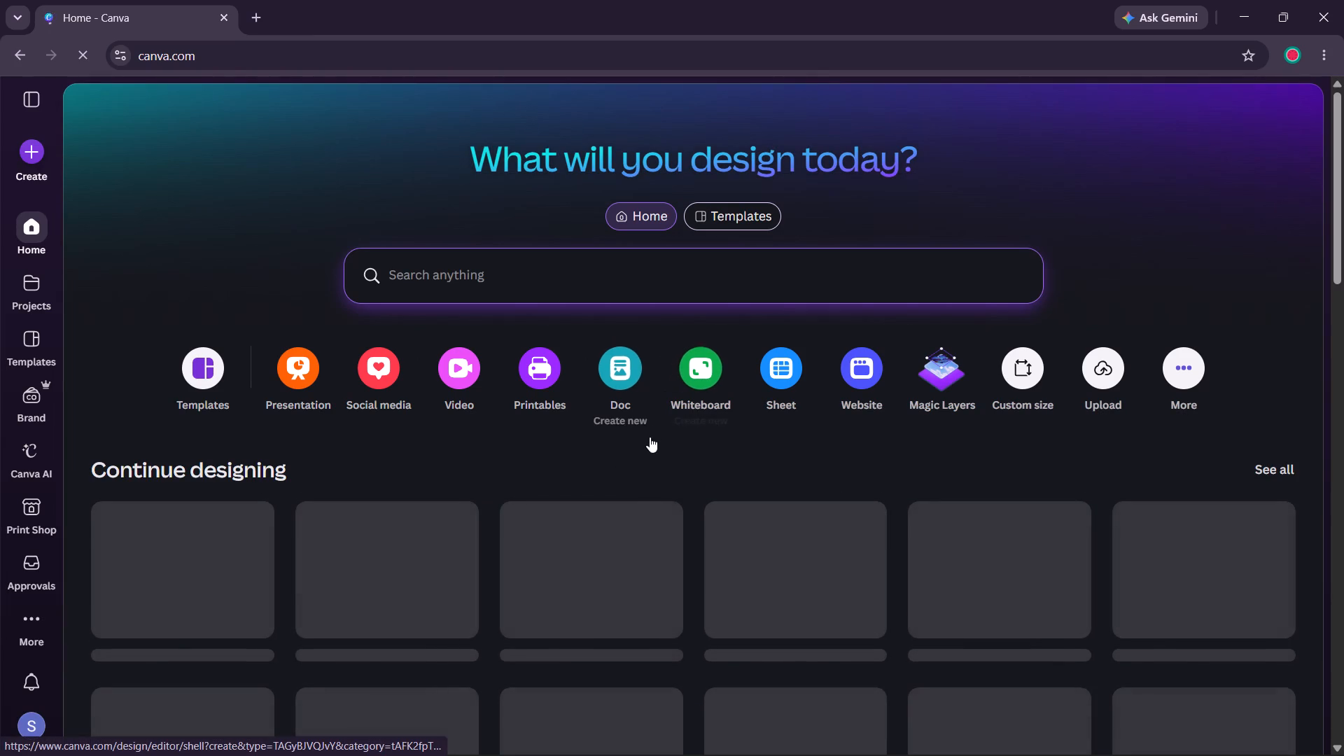
# Look through the recent designs, suggested templates and template categories on the Canva home page.
pyautogui.scroll(-3, 645, 400)
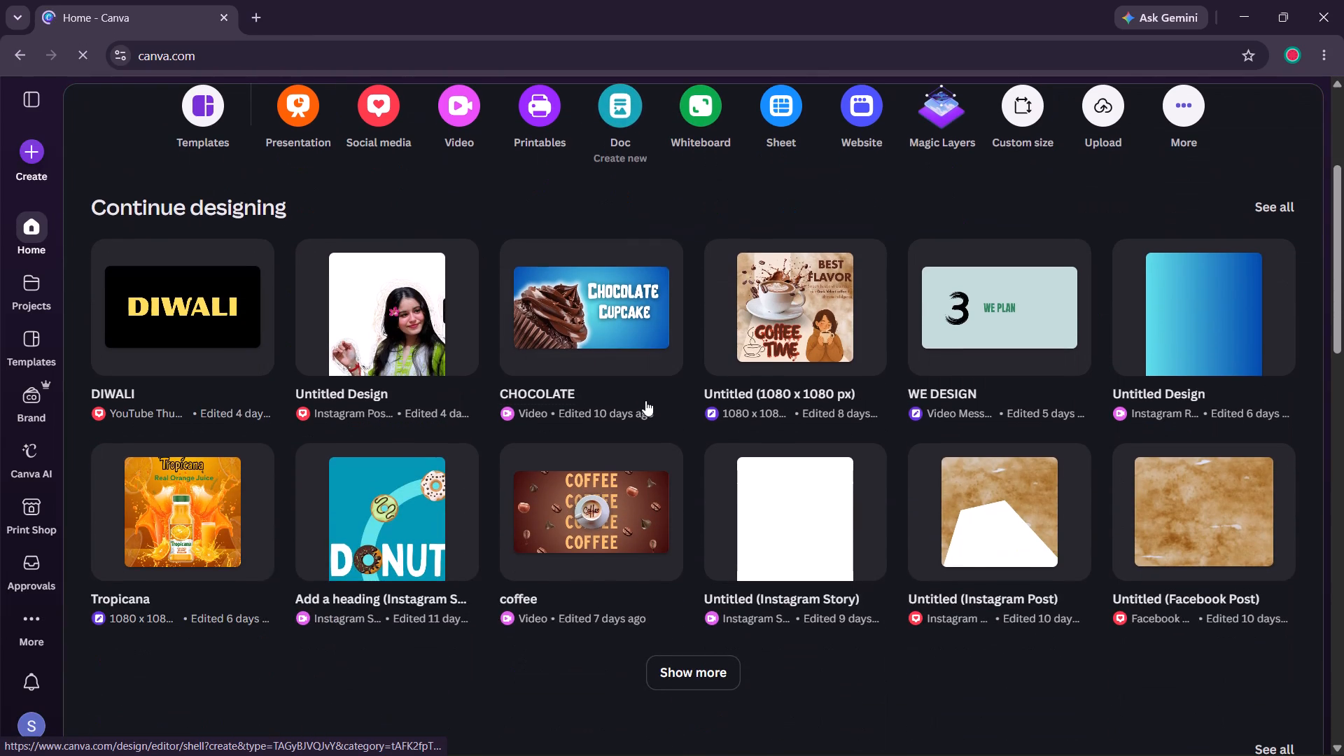
pyautogui.scroll(-2, 645, 400)
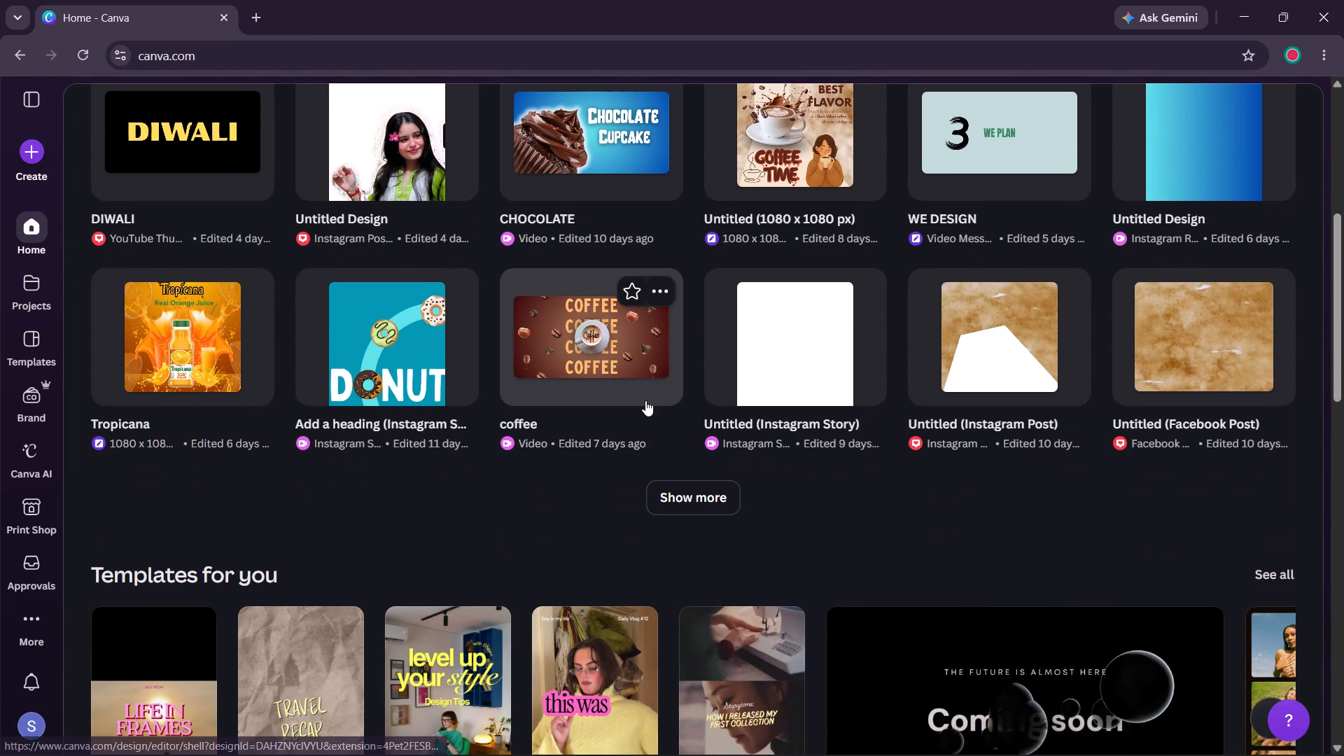
pyautogui.scroll(-1, 645, 400)
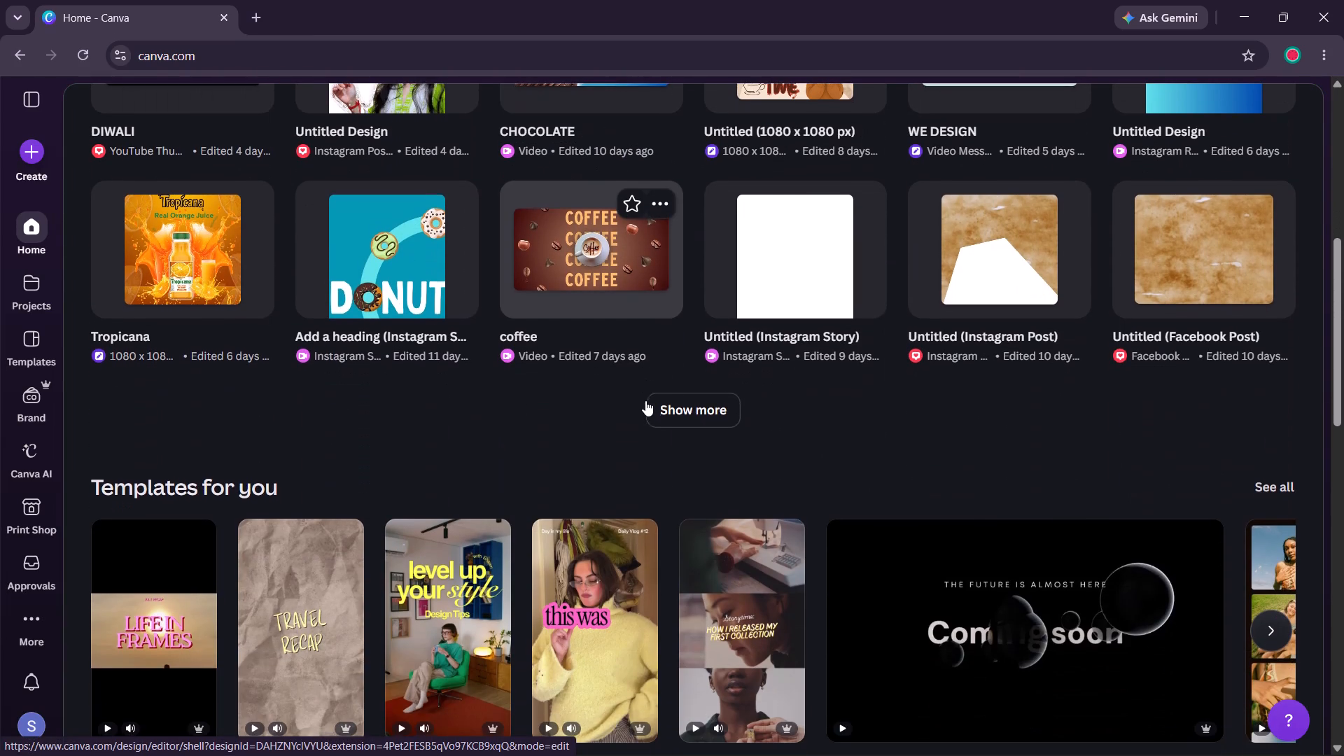
pyautogui.scroll(2, 645, 400)
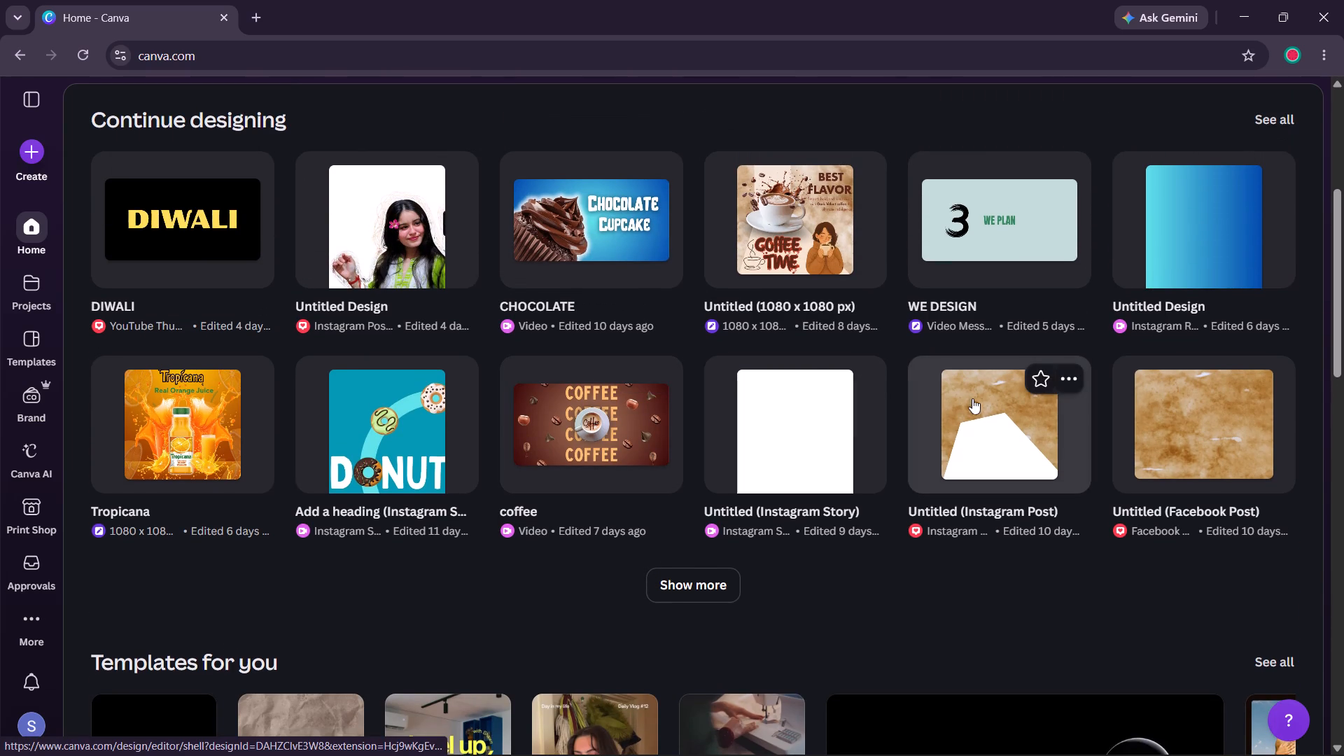
pyautogui.scroll(-3, 816, 471)
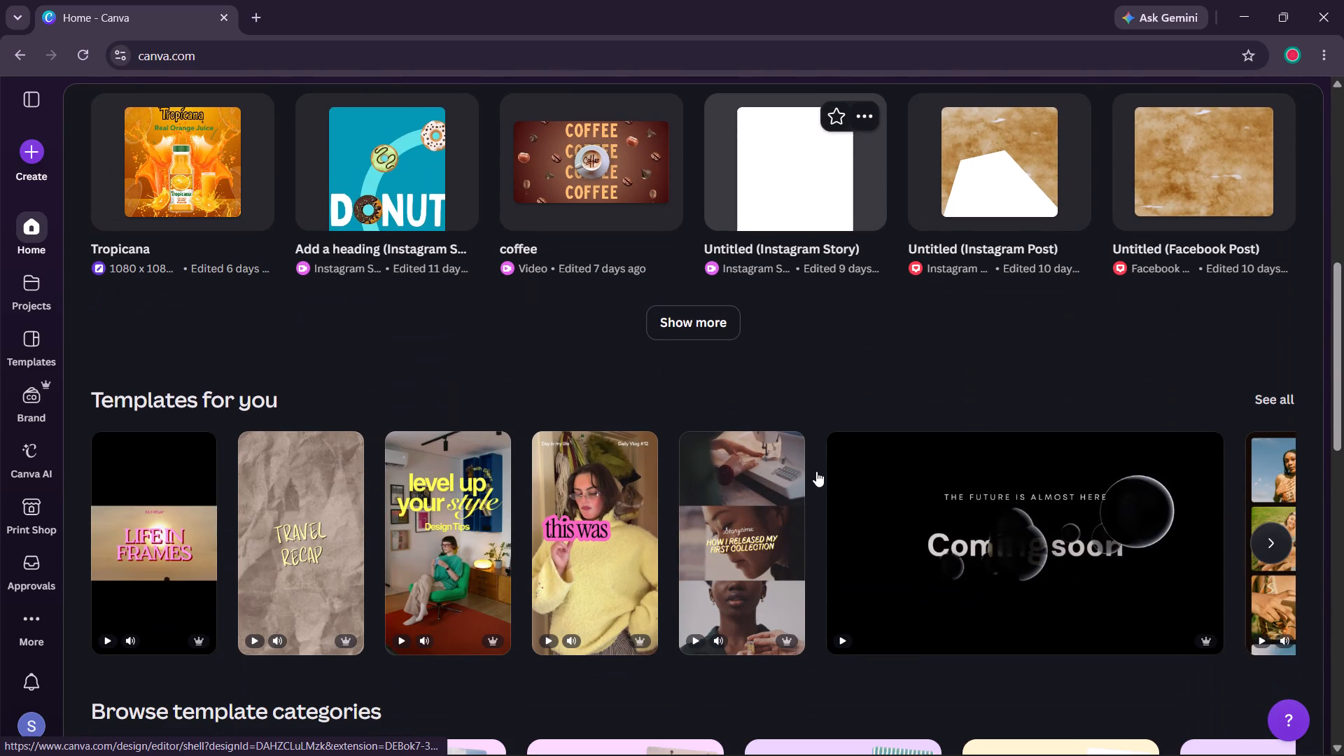
pyautogui.scroll(-2, 816, 471)
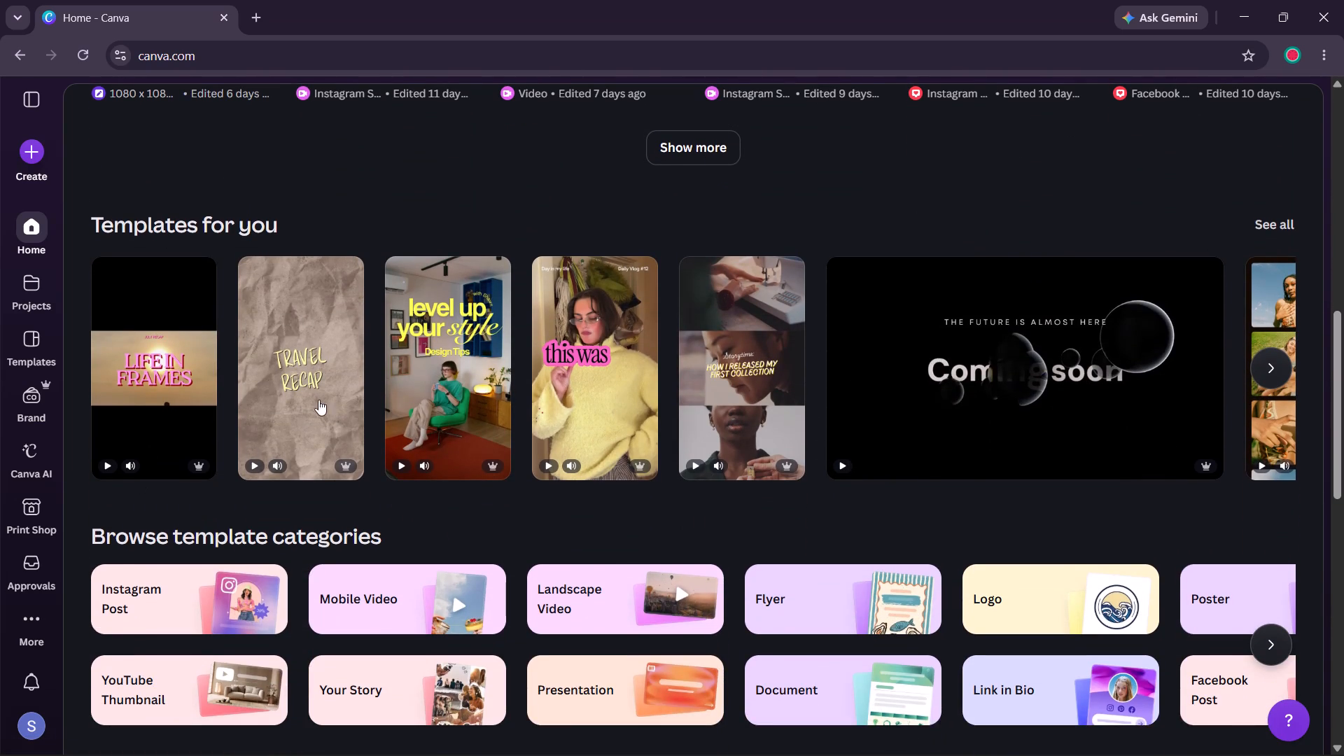
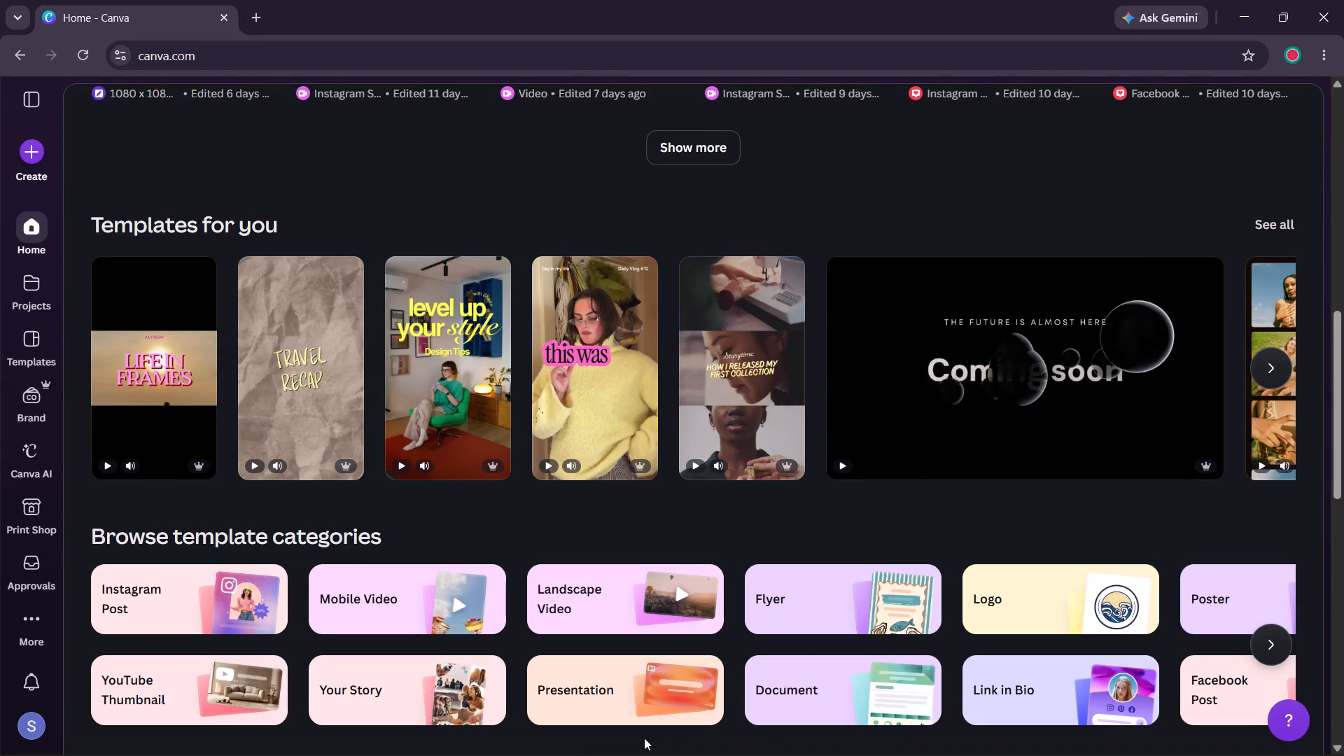
# Switch to the WhatsApp app by opening it from the recent Windows searches.
pyautogui.click(563, 738)
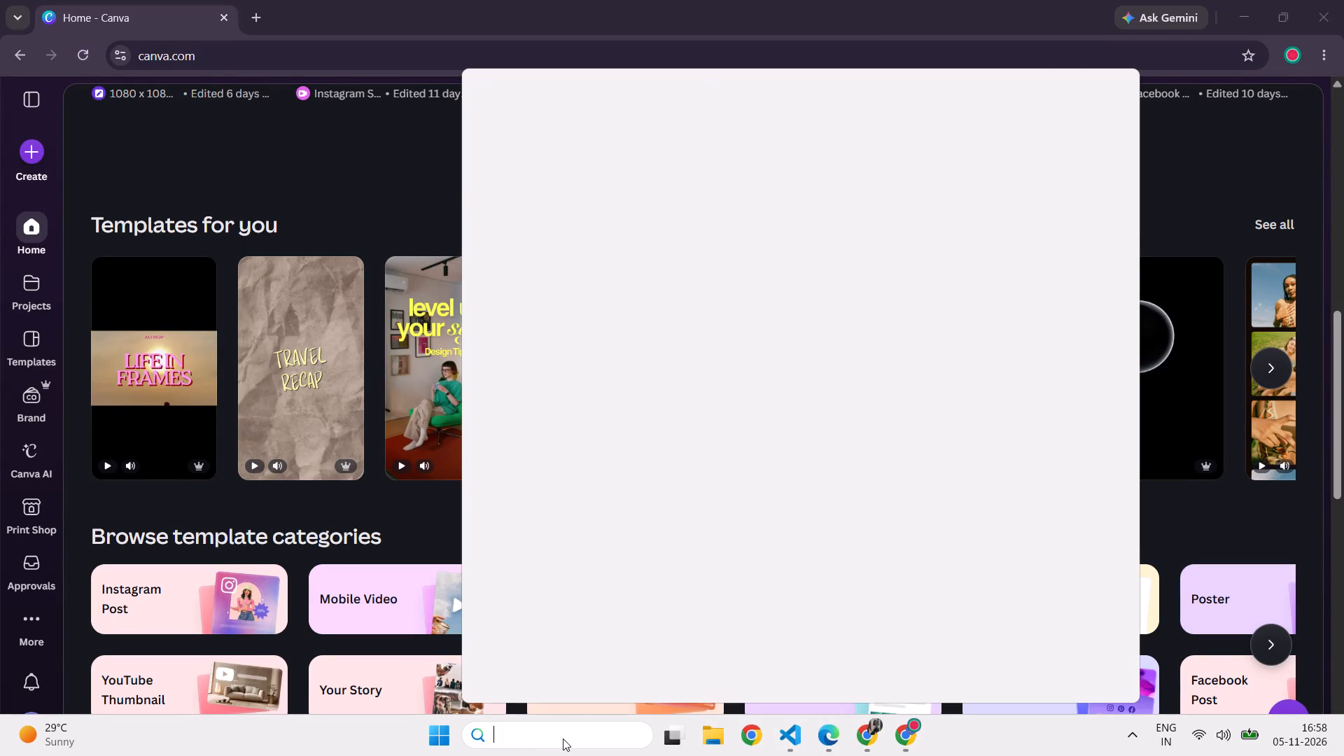
pyautogui.click(557, 167)
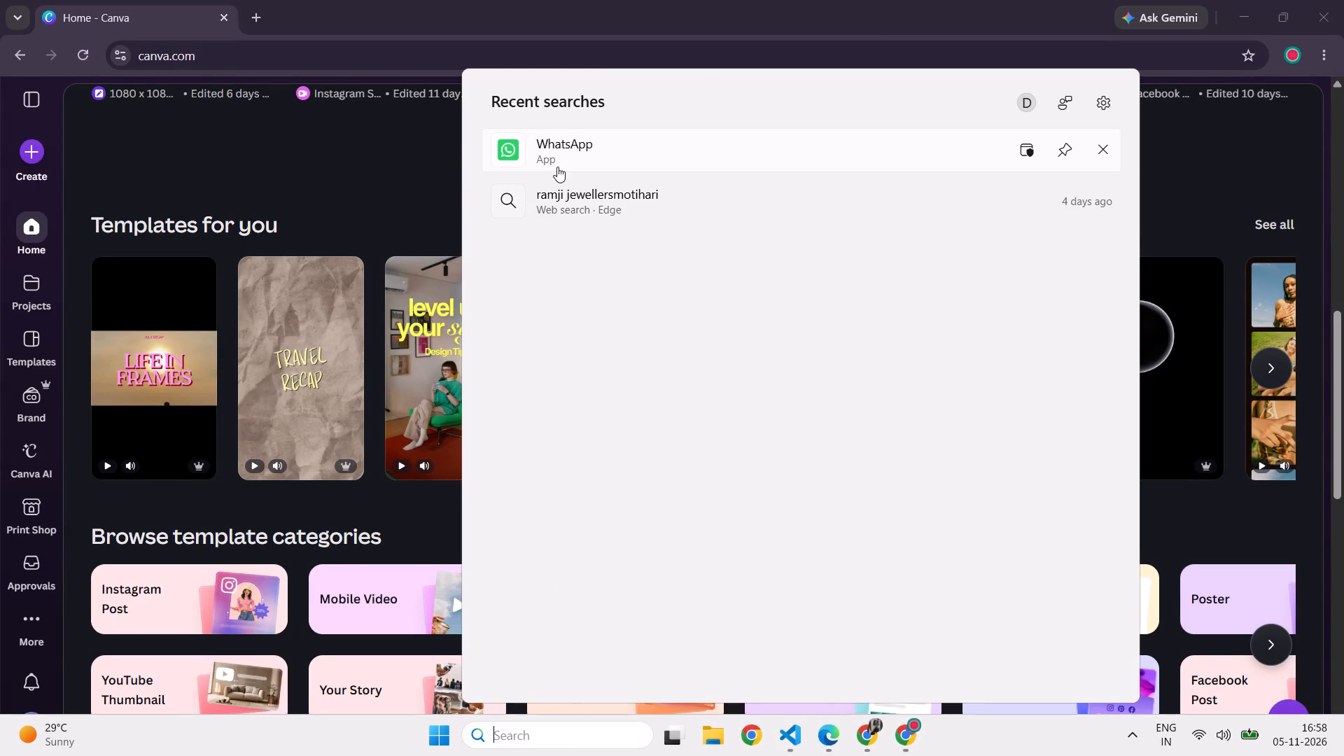
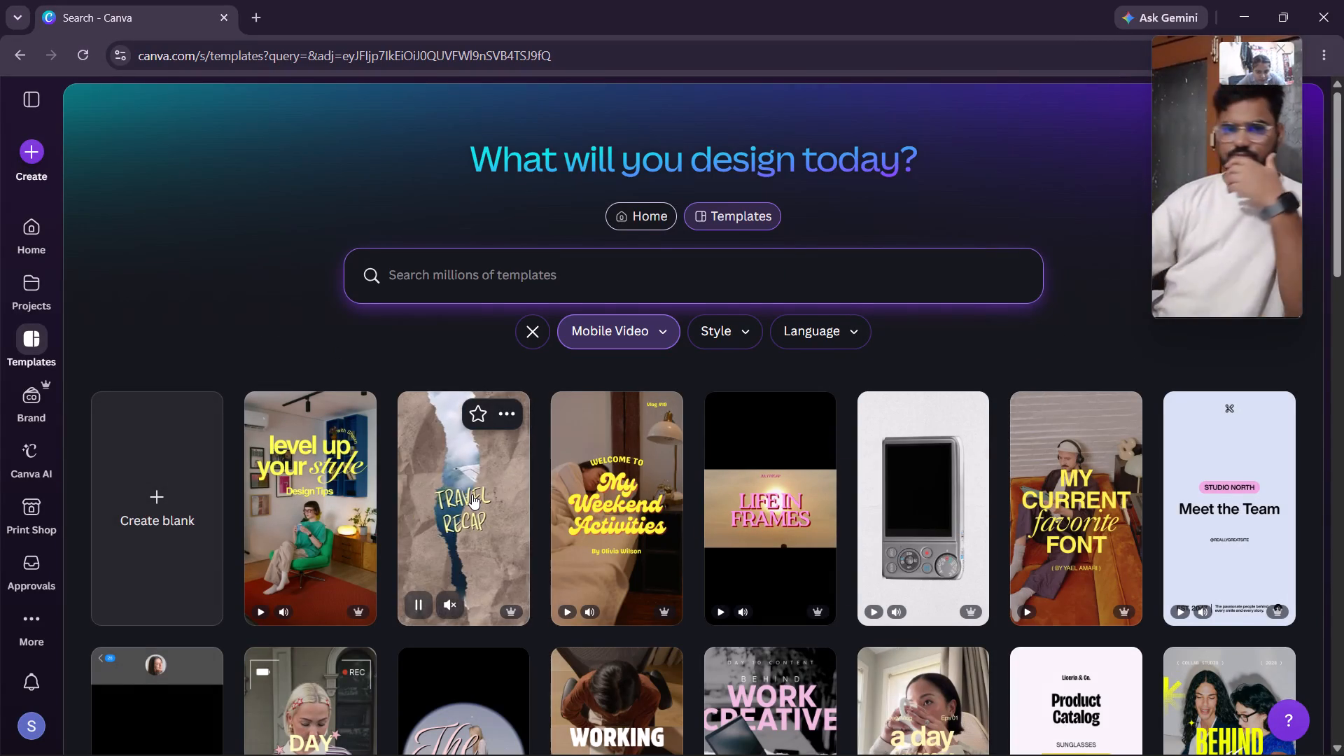
# Browse the Mobile Video templates in Canva and preview their designs to look for a suitable one.
pyautogui.scroll(-2, 472, 494)
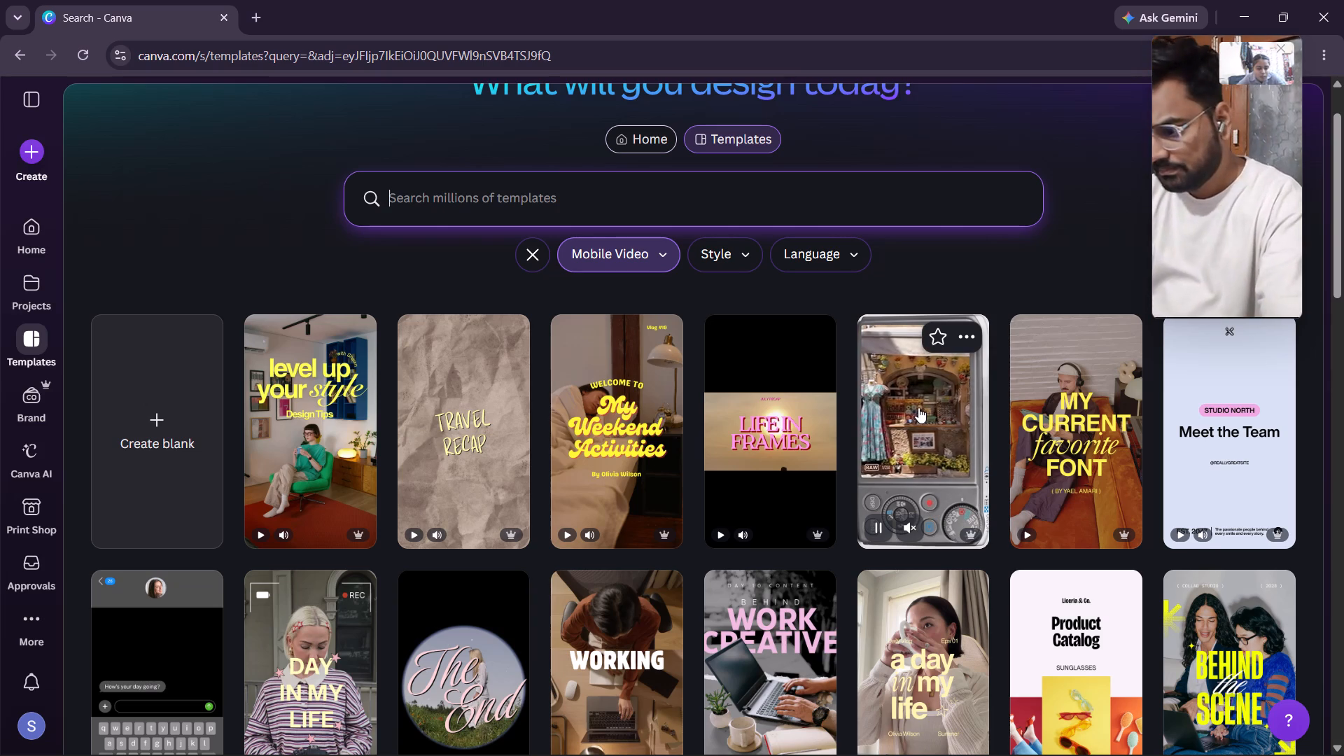
pyautogui.scroll(-6, 910, 625)
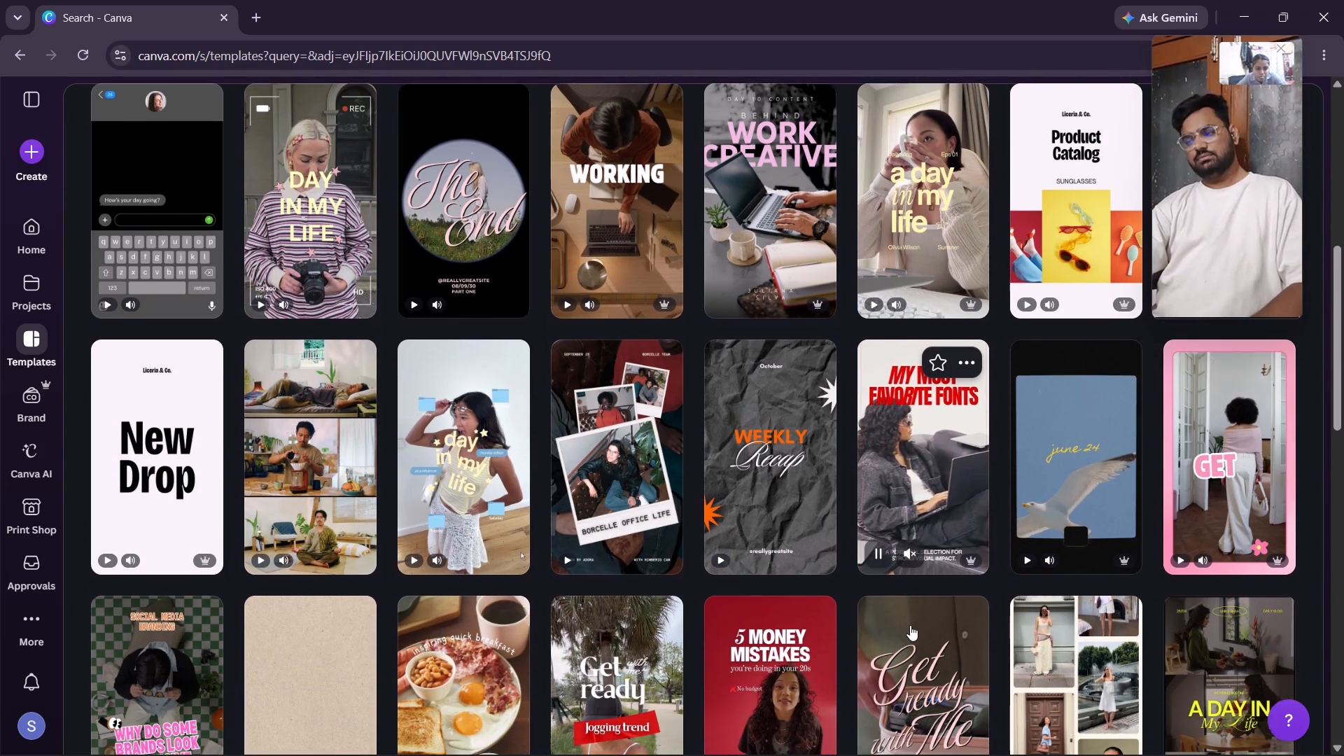
pyautogui.scroll(-1, 910, 625)
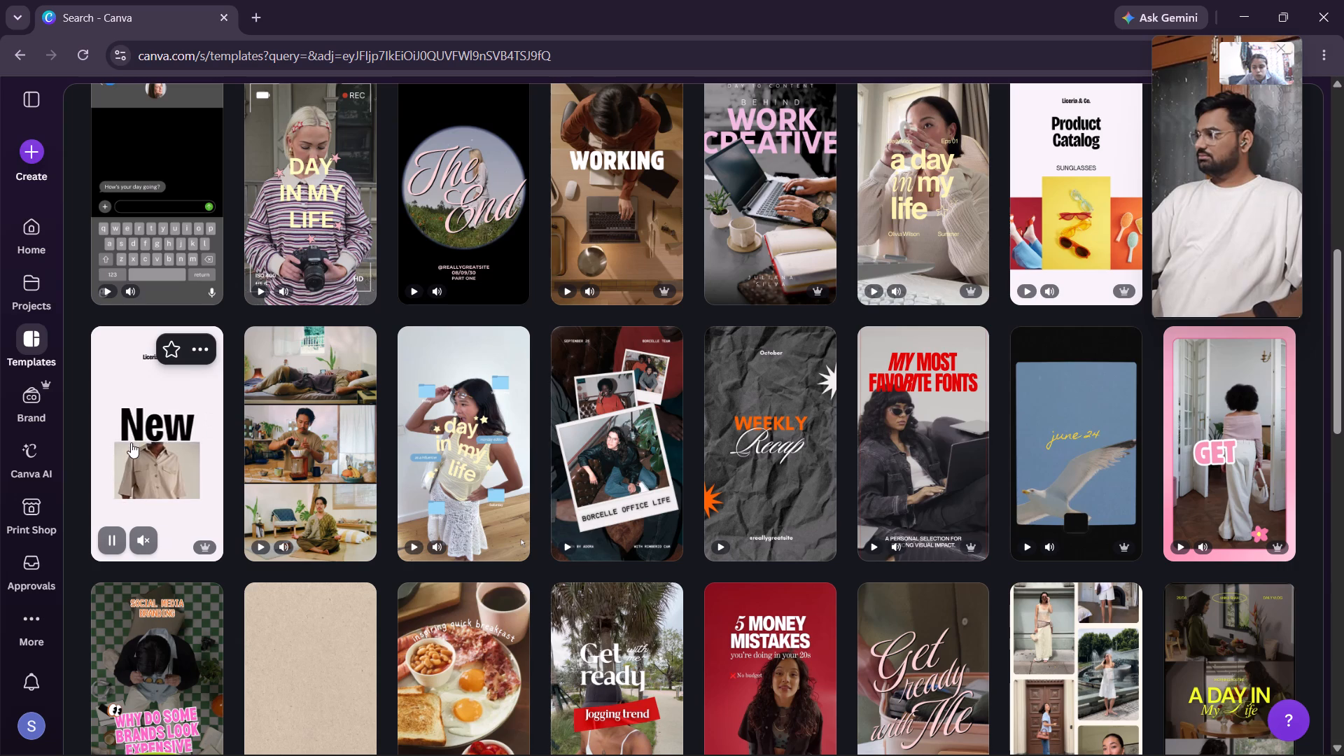
pyautogui.scroll(-3, 333, 636)
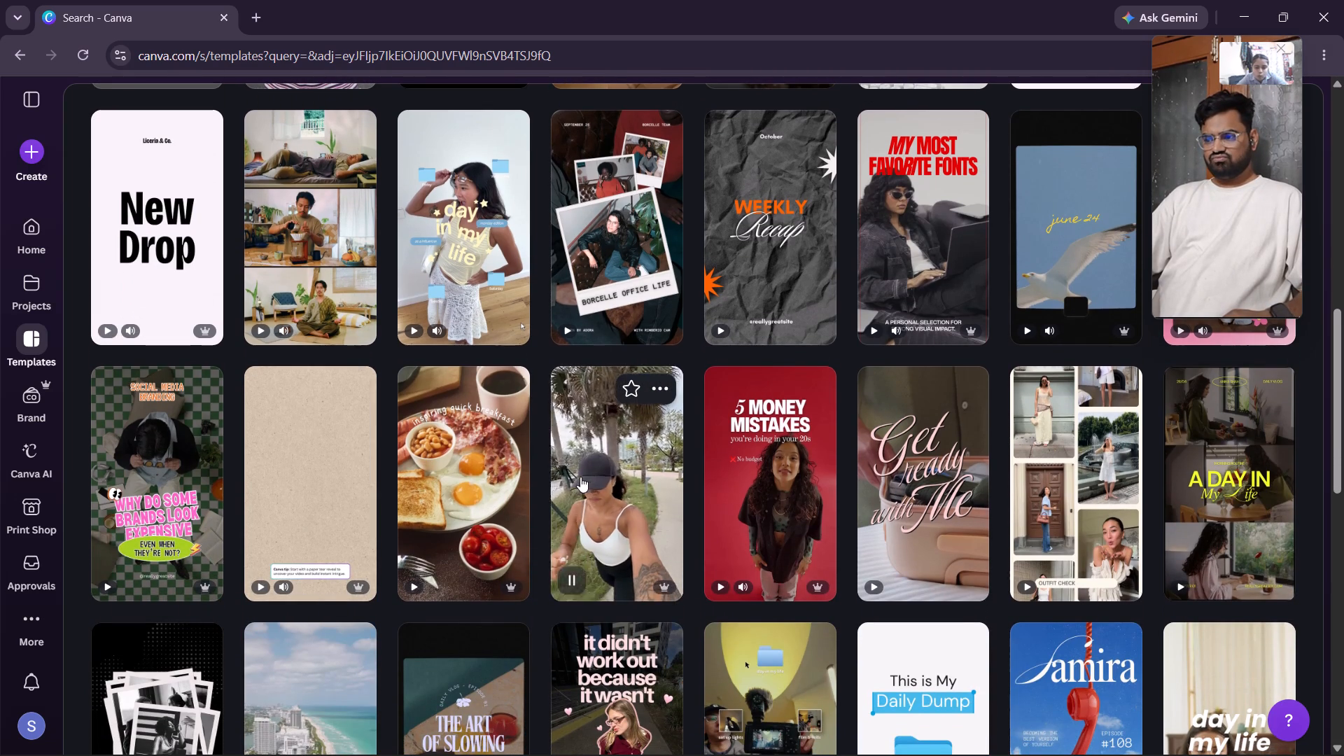
pyautogui.scroll(-3, 580, 477)
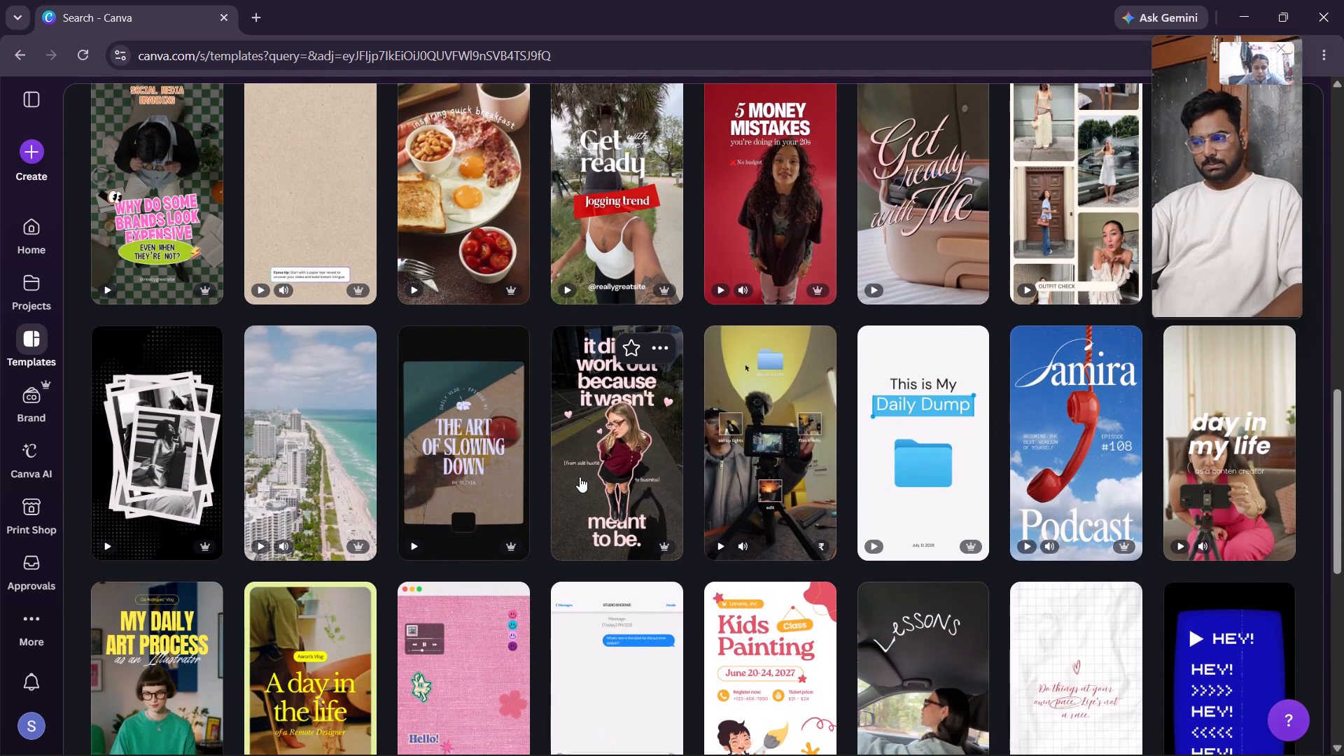
pyautogui.scroll(-1, 580, 477)
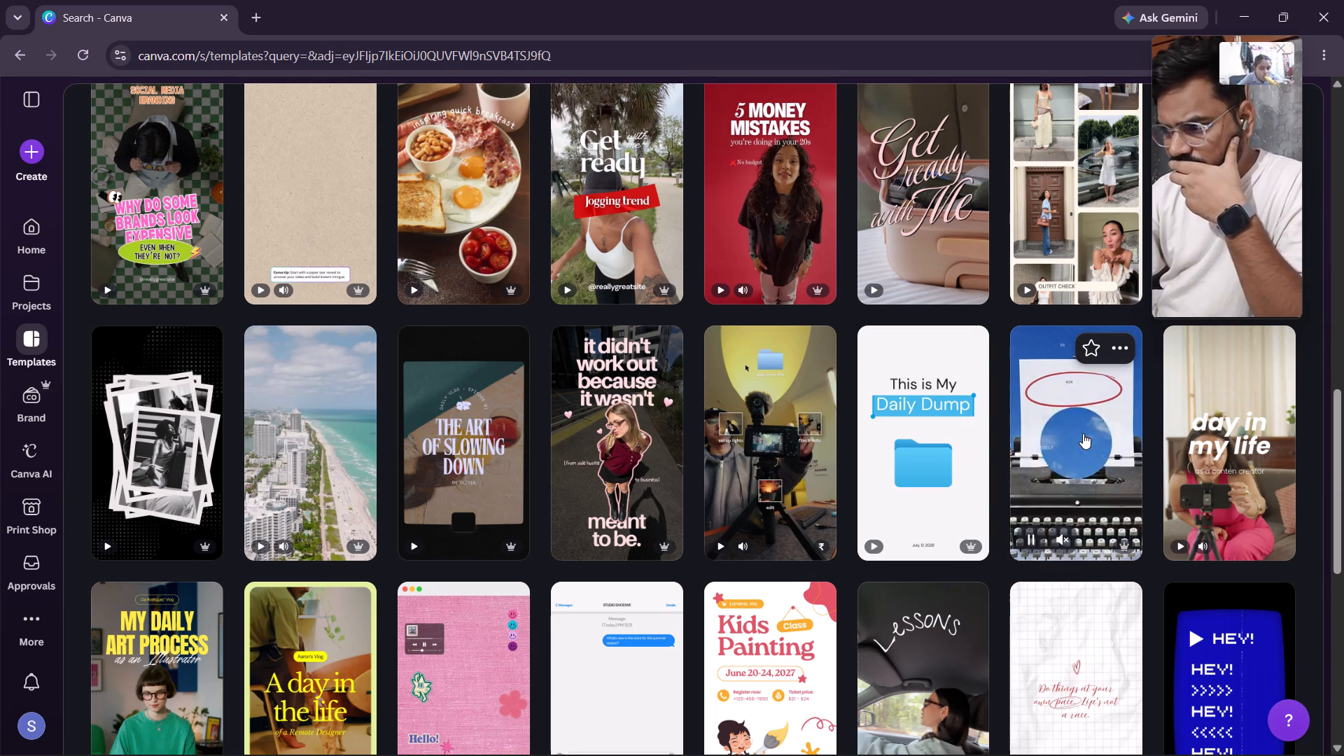
pyautogui.hscroll(-2, 897, 639)
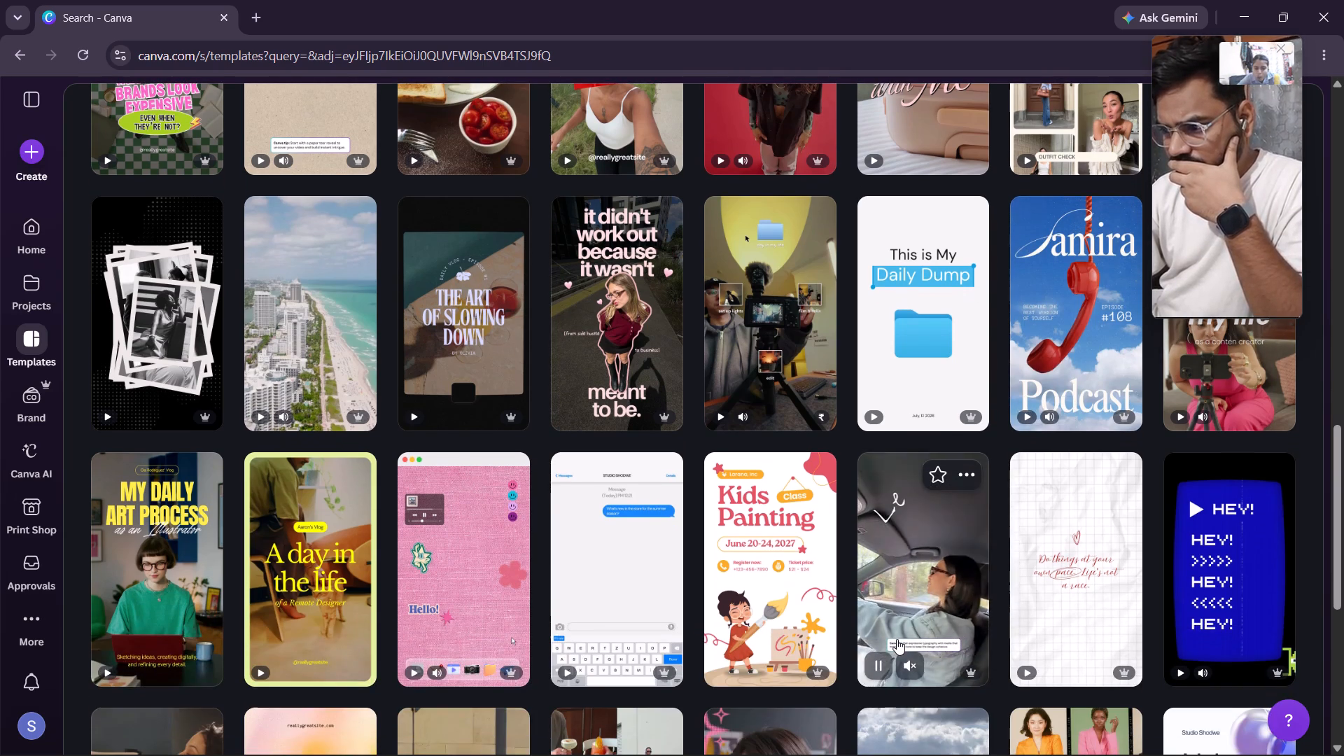
pyautogui.scroll(-1, 897, 639)
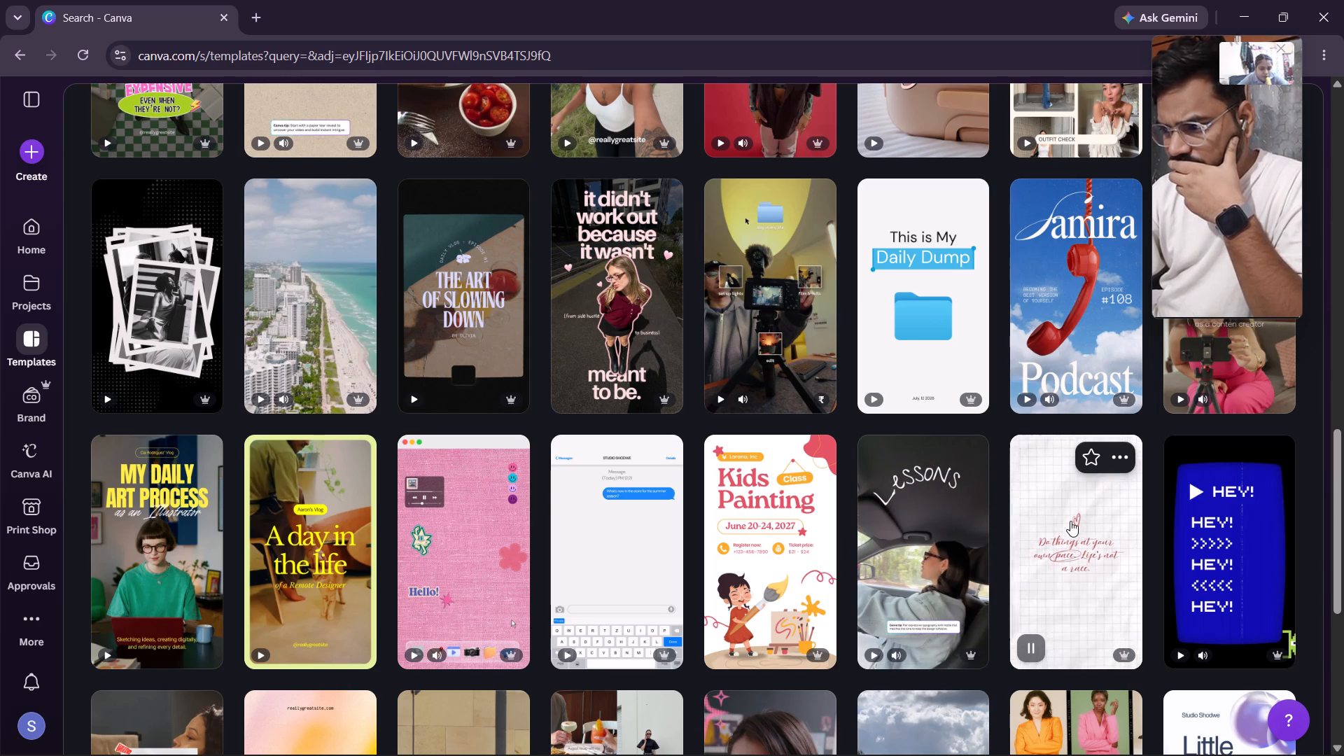
pyautogui.scroll(-10, 1070, 521)
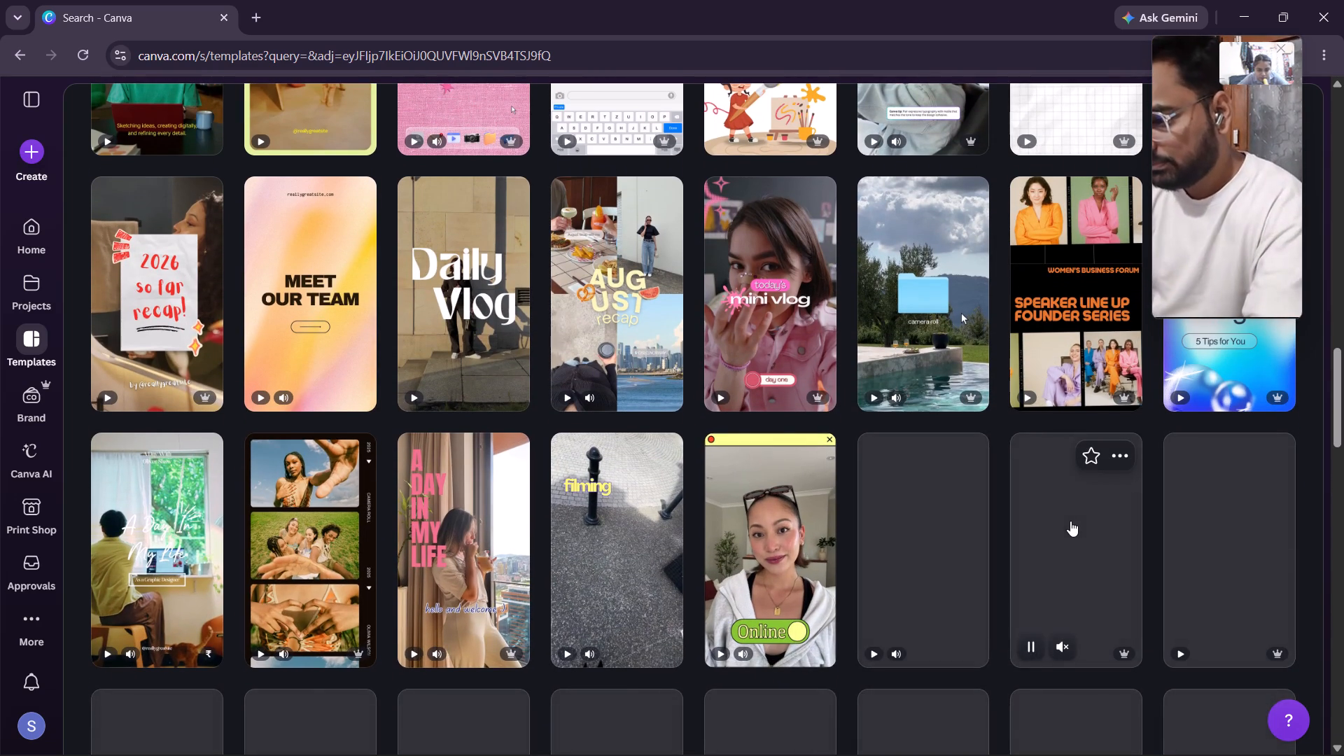
pyautogui.scroll(-1, 1070, 521)
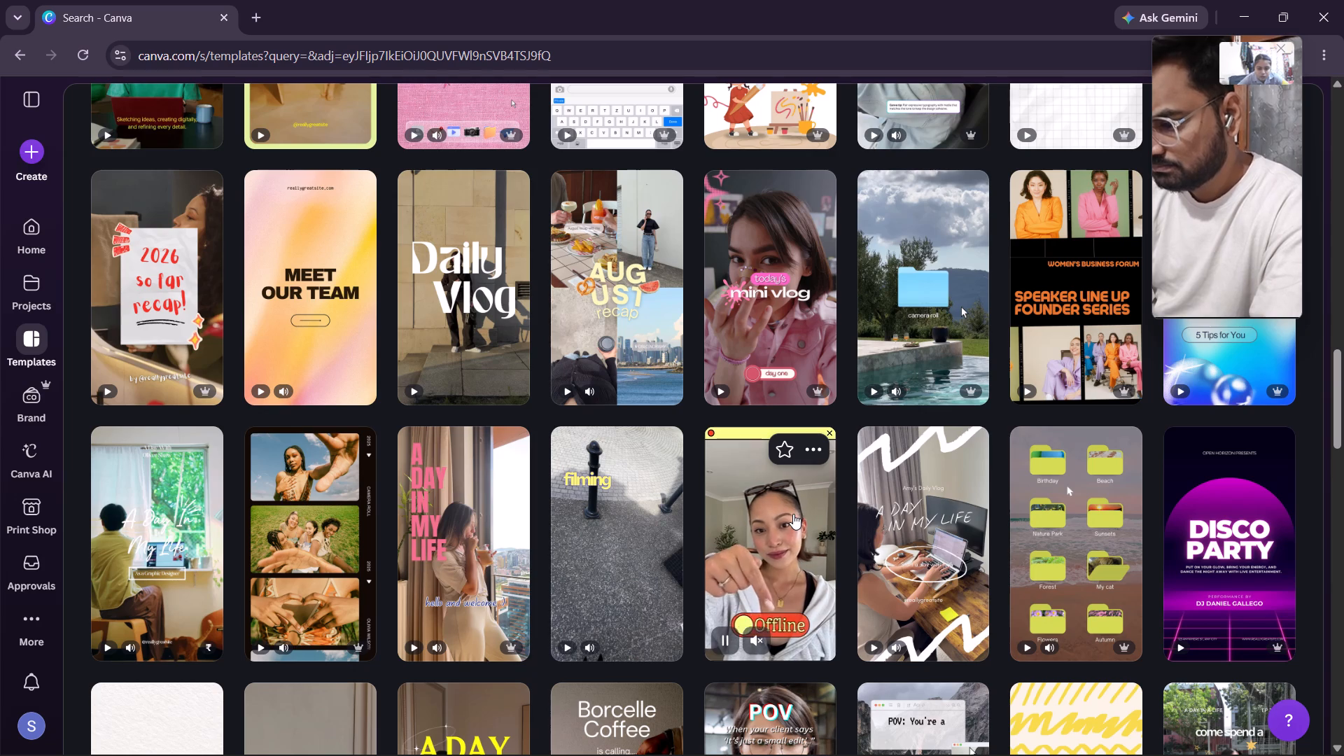
pyautogui.scroll(-3, 890, 586)
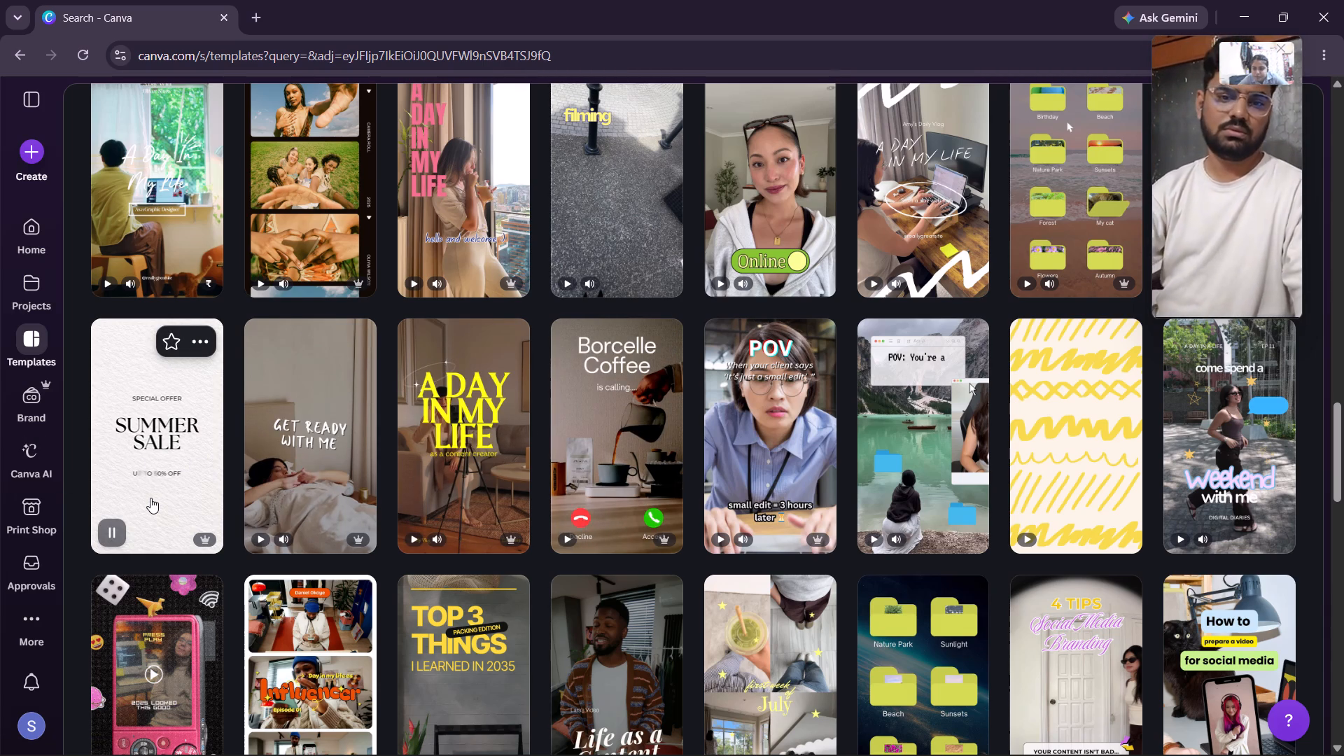
# Open the preview of the Digi Cam Mobile Video in Digitalism Style template from the first row of Mobile Video templates.
pyautogui.scroll(-2, 542, 631)
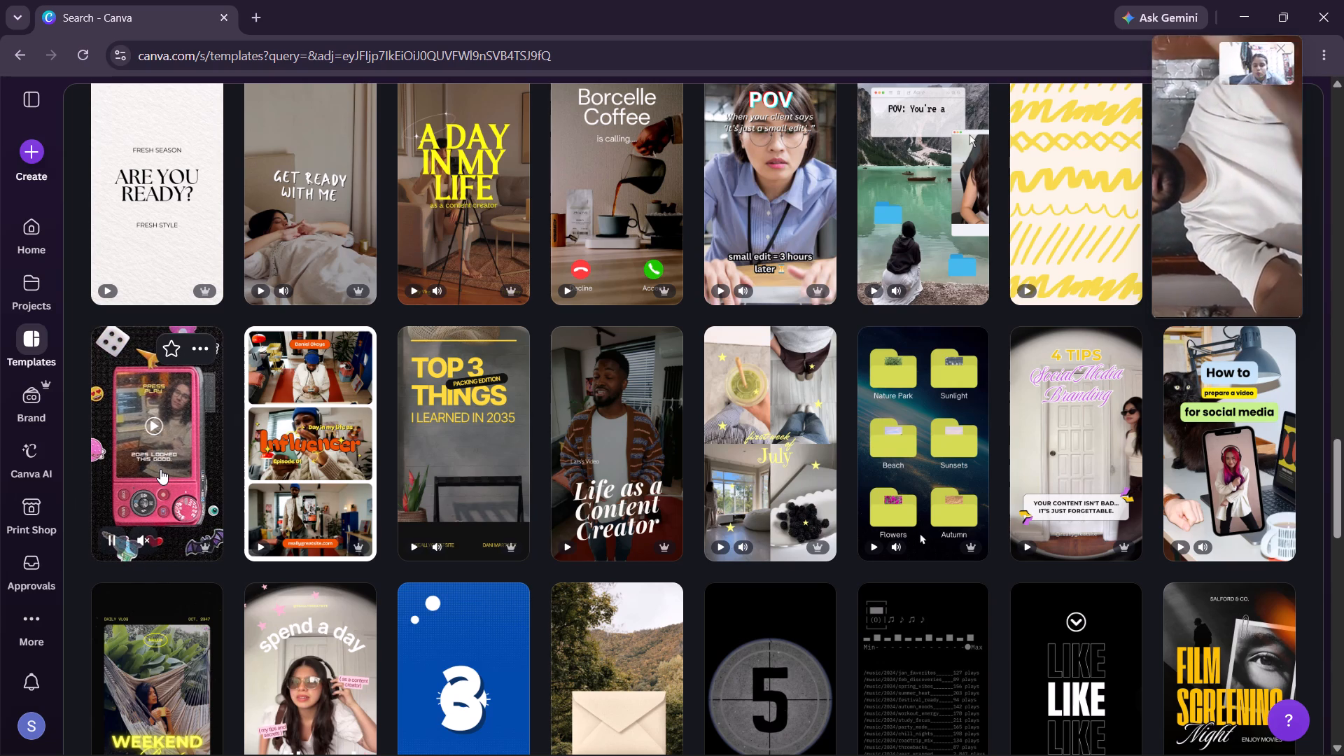
pyautogui.scroll(13, 691, 342)
pyautogui.scroll(14, 691, 342)
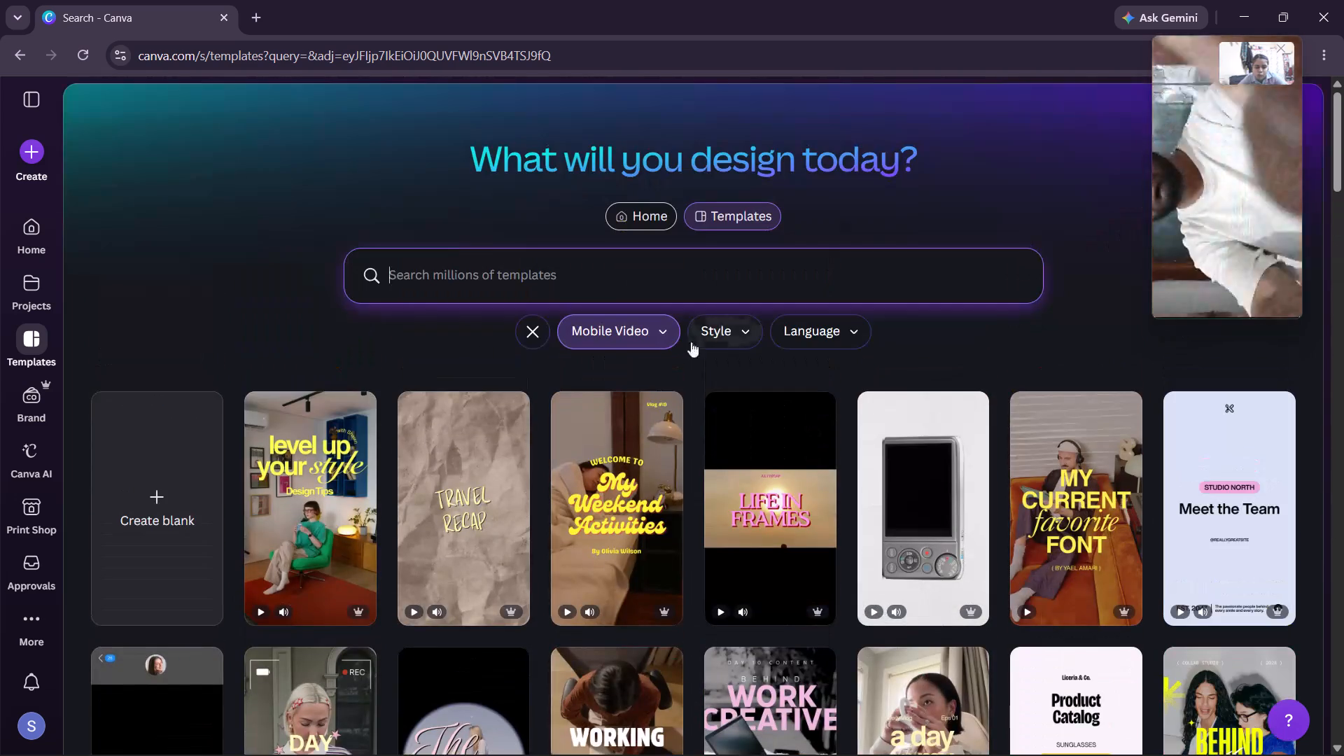
pyautogui.click(880, 441)
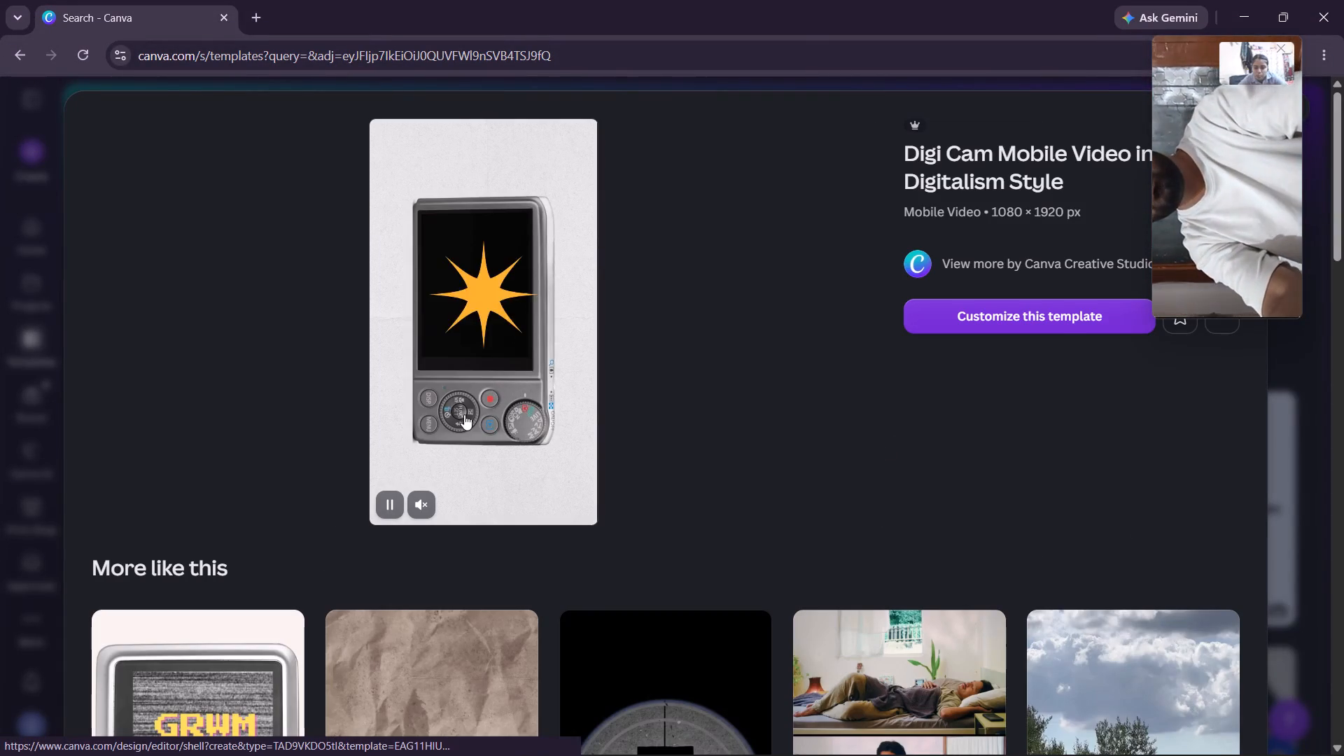
# Look through the More like this designs for mobile video templates similar to the digital camera one.
pyautogui.scroll(-3, 464, 414)
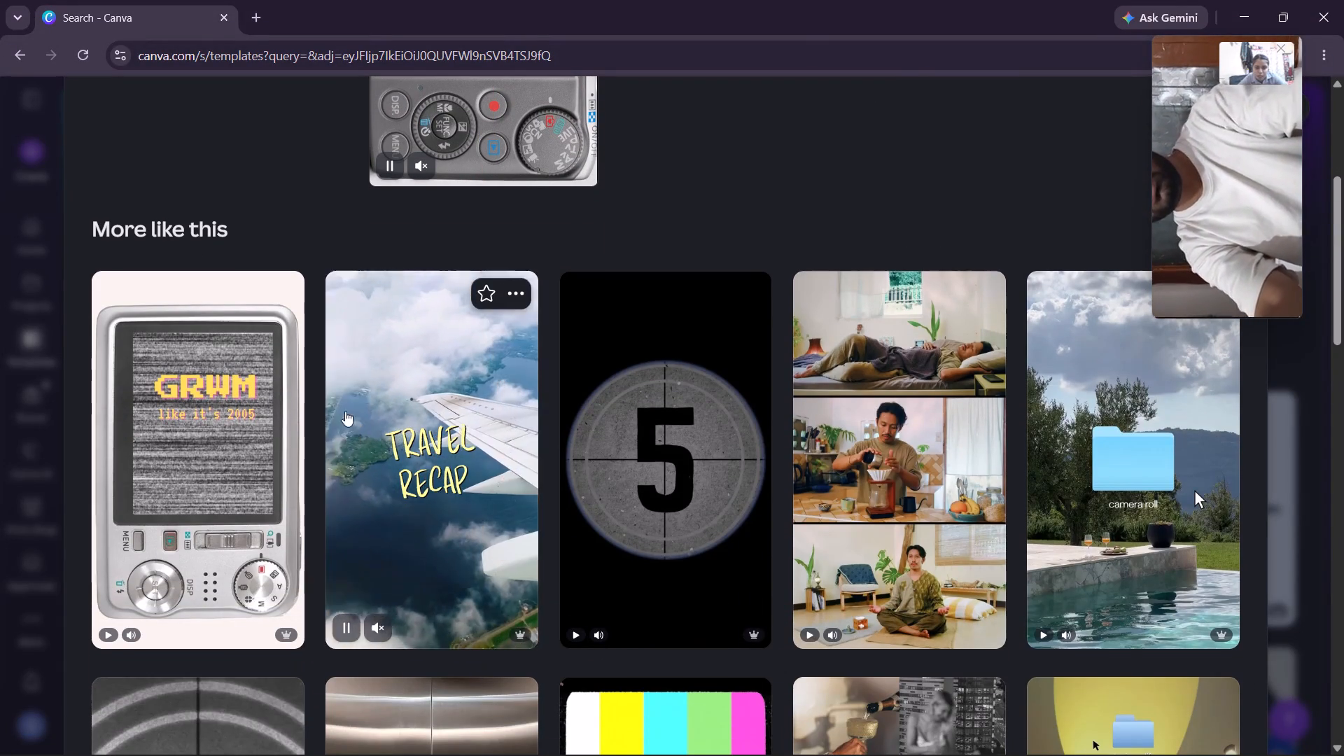
pyautogui.scroll(-4, 479, 444)
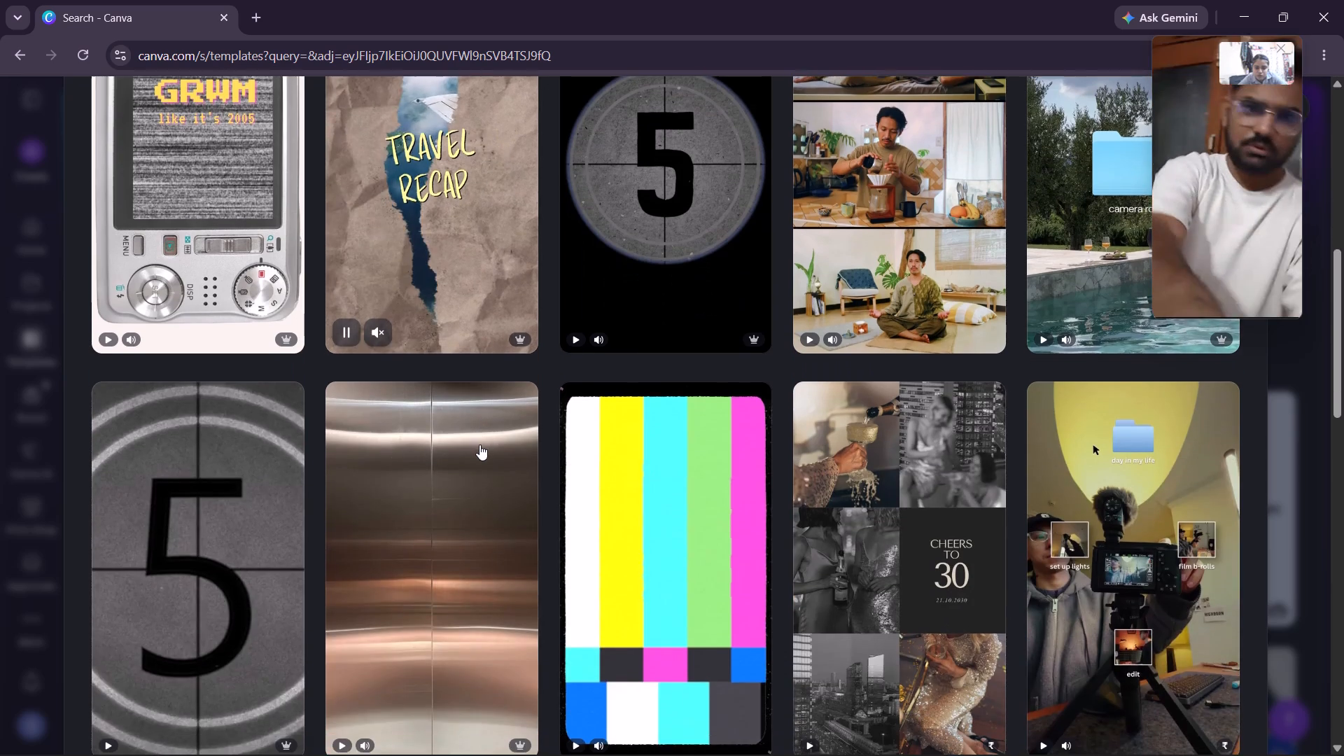
pyautogui.scroll(-5, 479, 444)
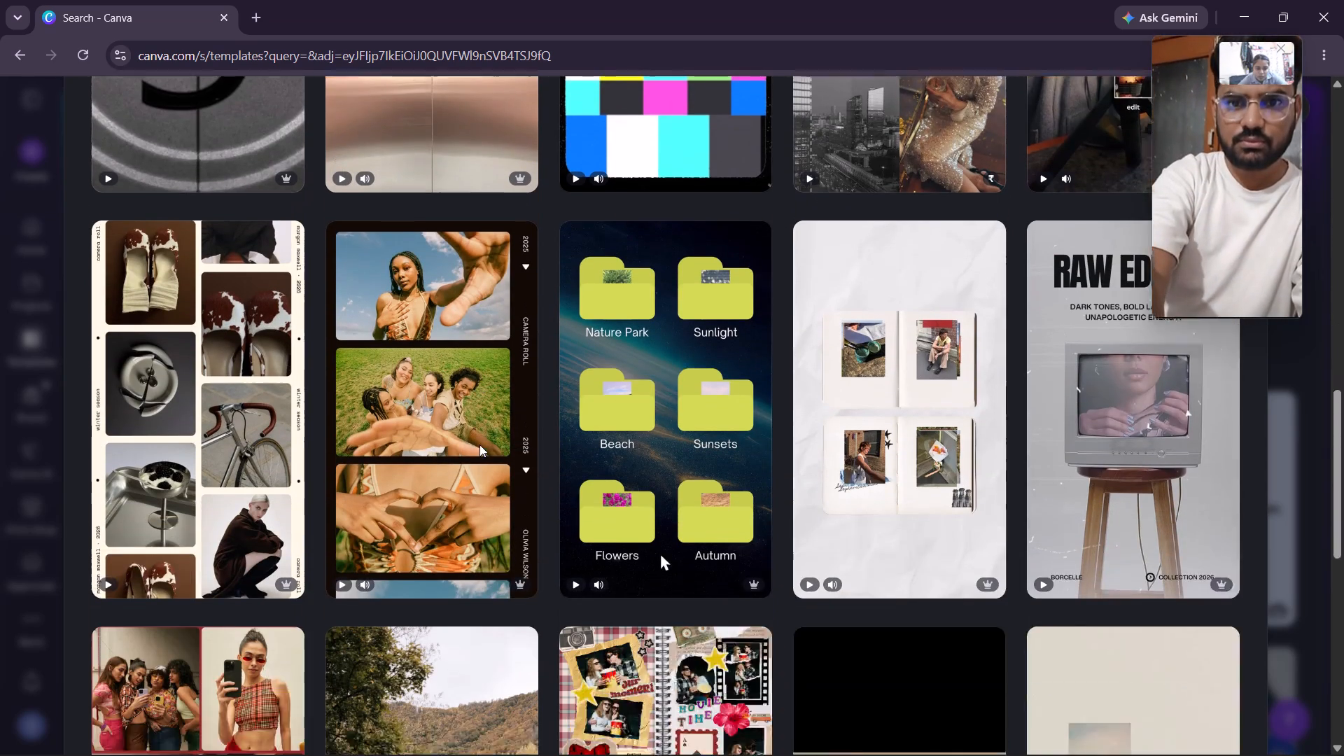
pyautogui.scroll(-4, 479, 444)
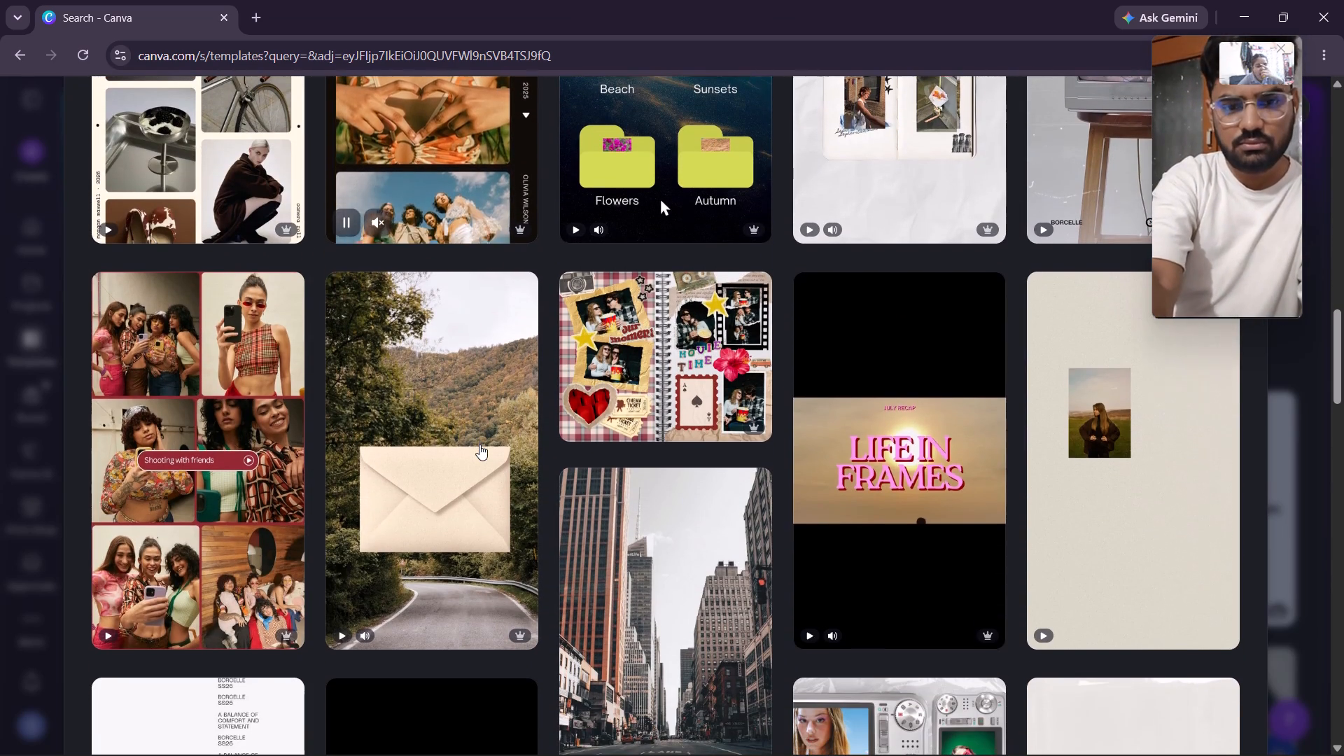
pyautogui.hscroll(-2, 479, 444)
pyautogui.scroll(-2, 479, 444)
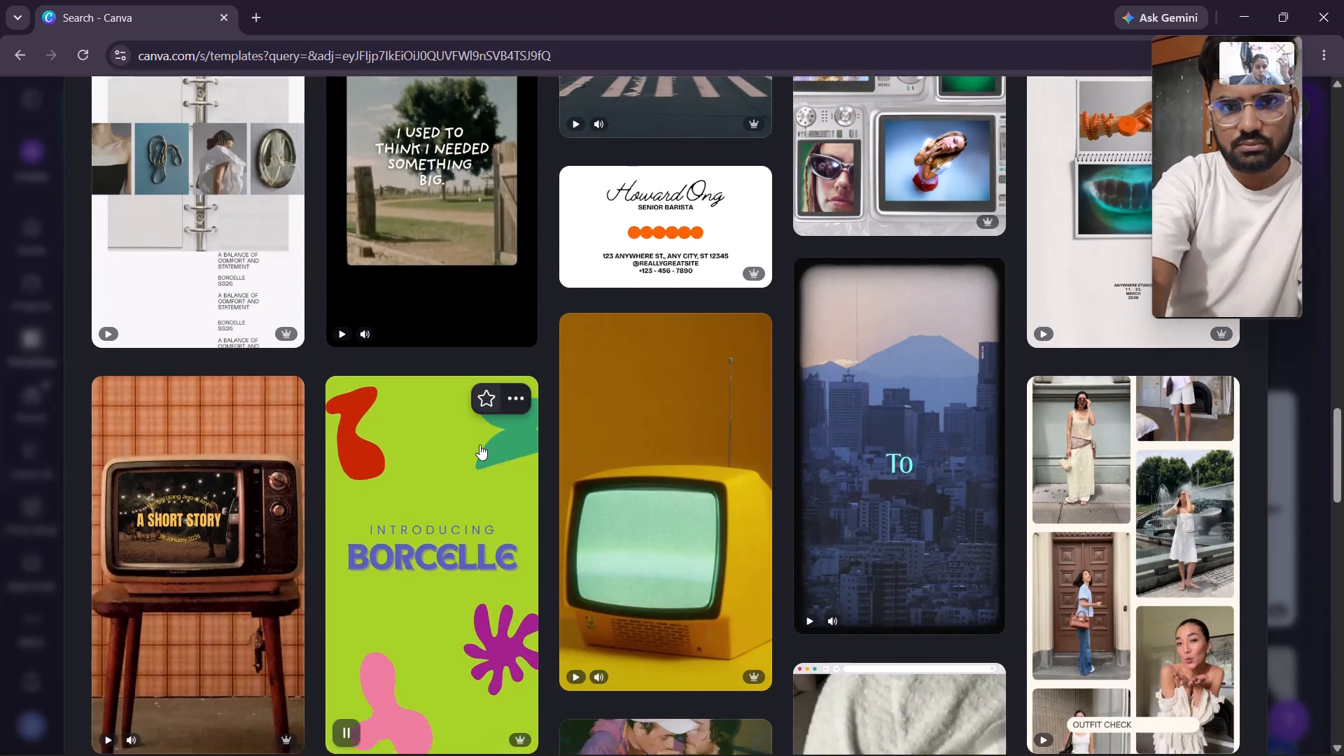
pyautogui.scroll(-1, 479, 444)
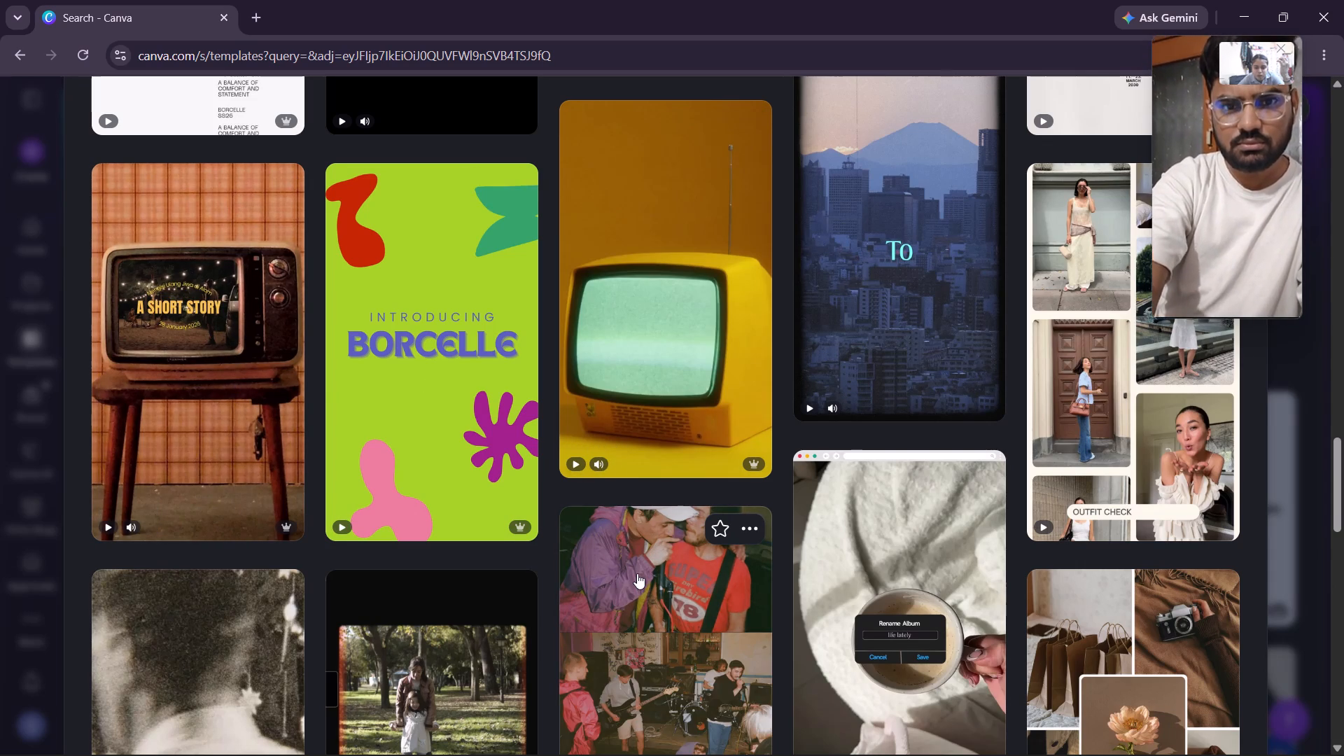
pyautogui.scroll(-10, 637, 573)
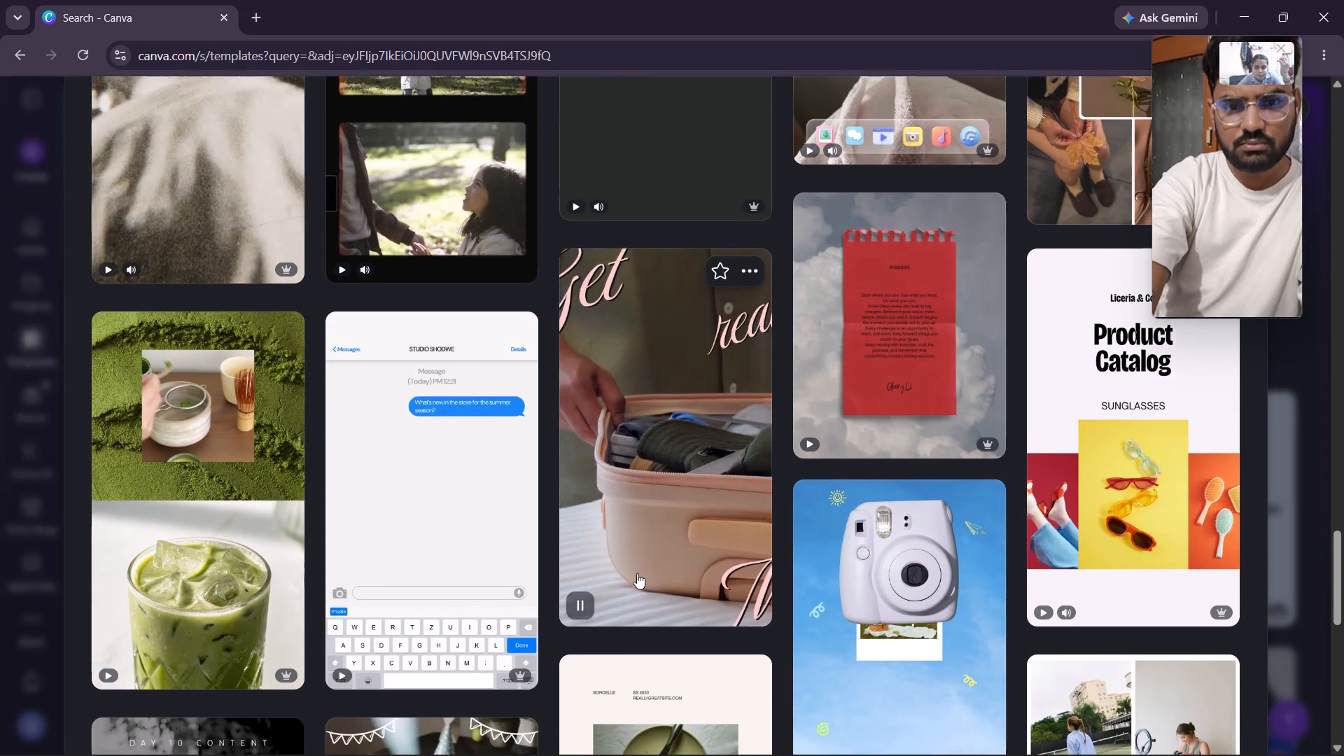
pyautogui.scroll(-3, 637, 573)
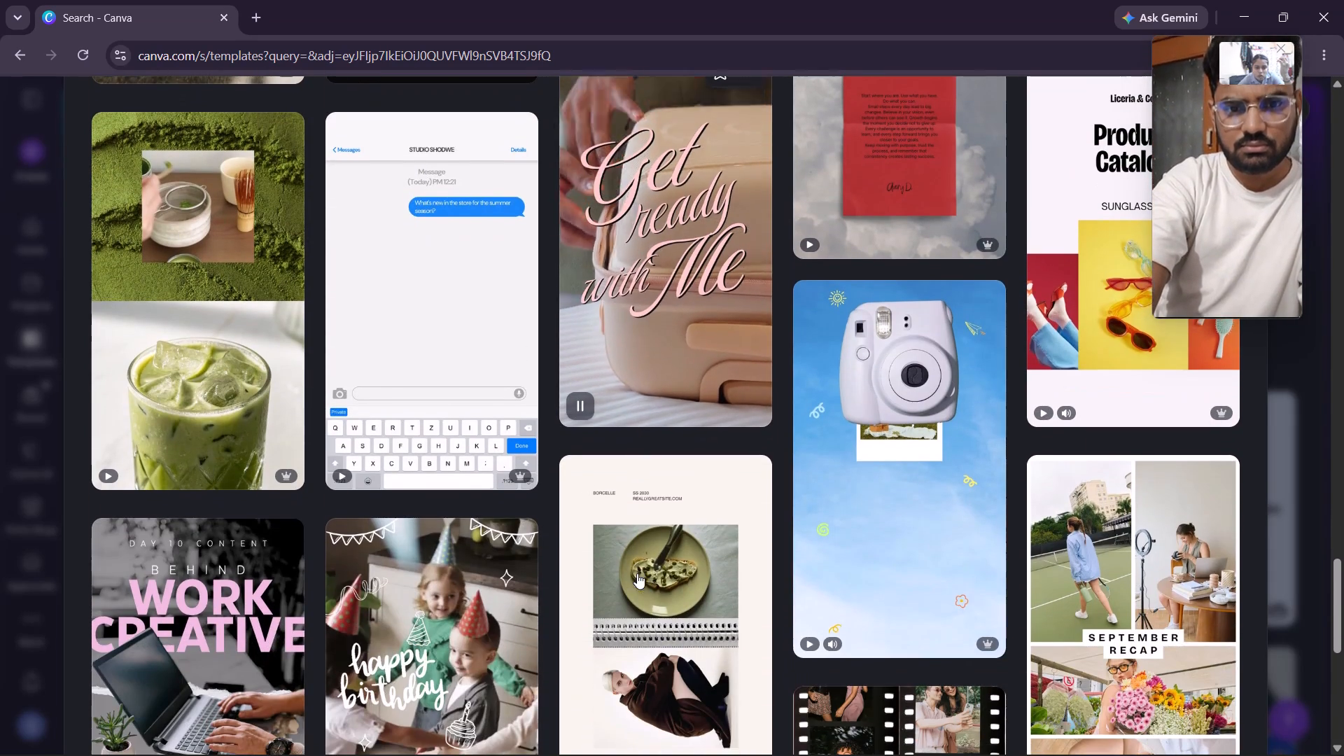
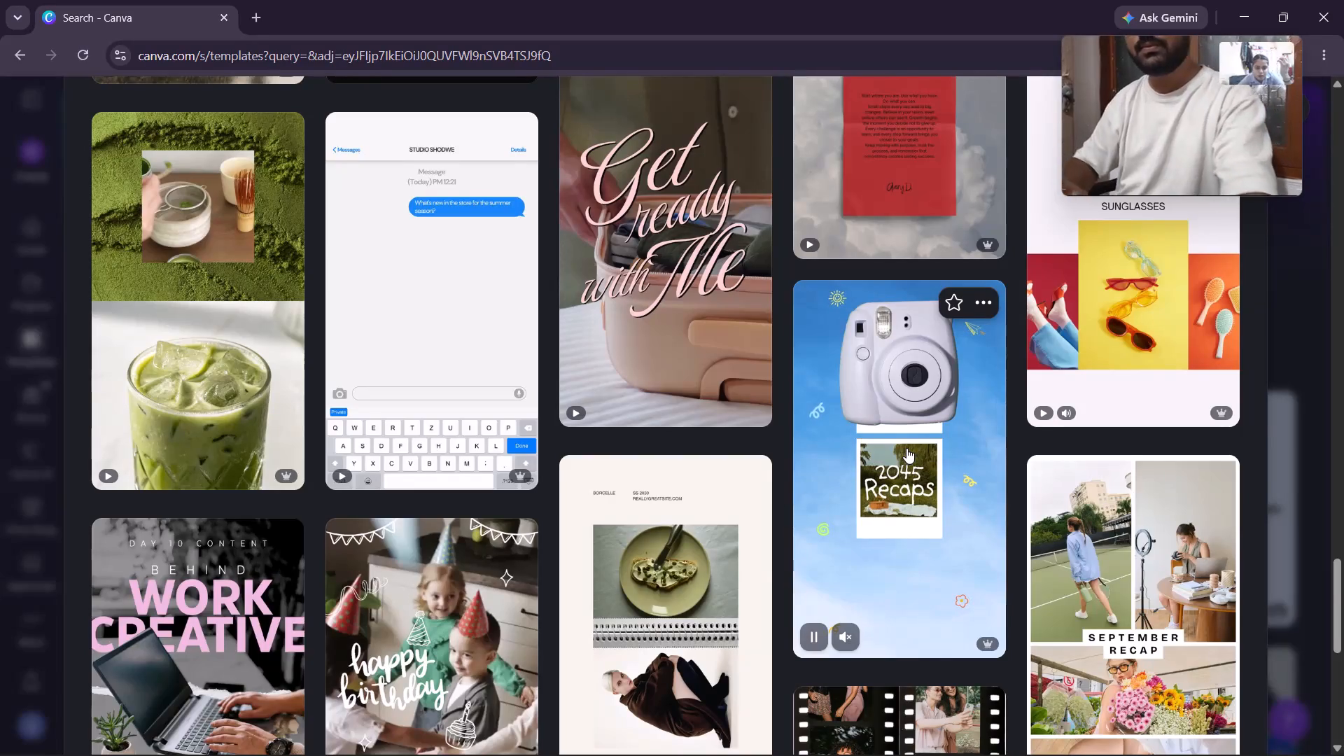
# Look through the remaining designs similar to the Digi Cam Mobile Video template, and return to that template's details.
pyautogui.scroll(-7, 906, 448)
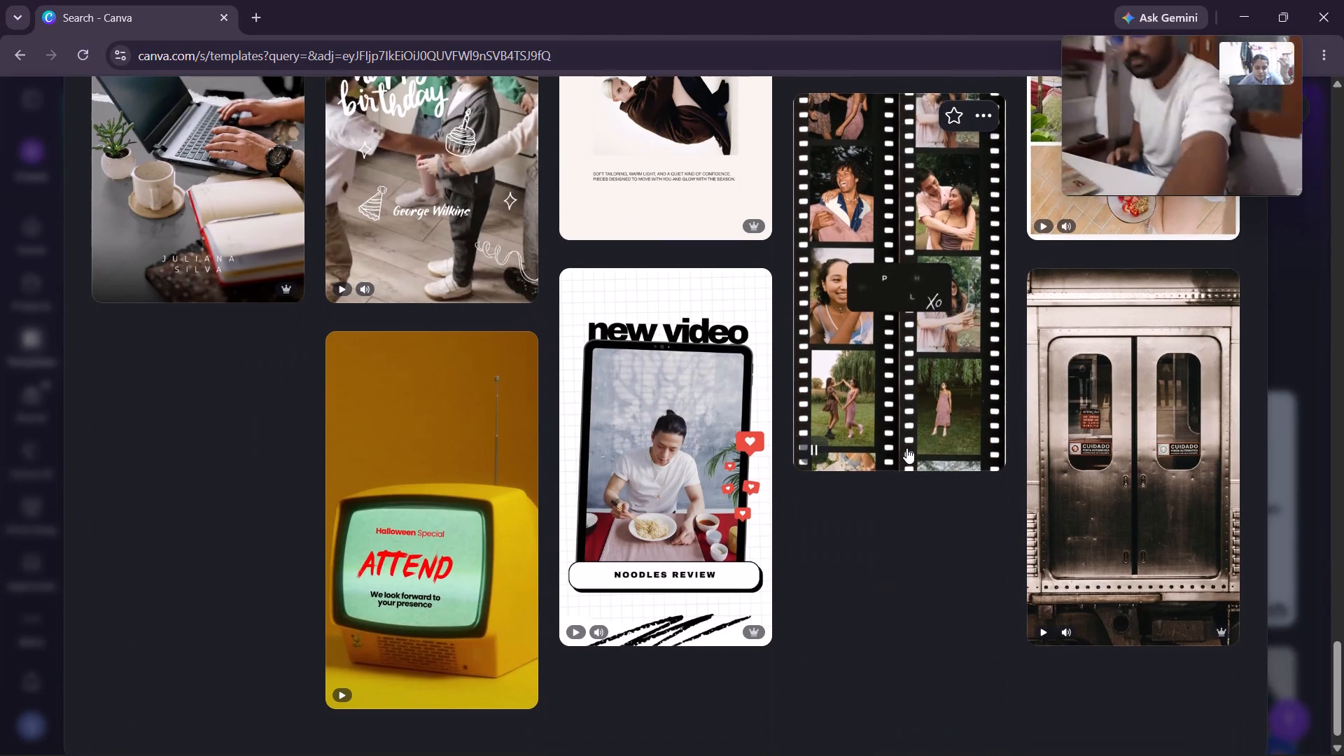
pyautogui.scroll(-3, 906, 448)
pyautogui.scroll(14, 906, 448)
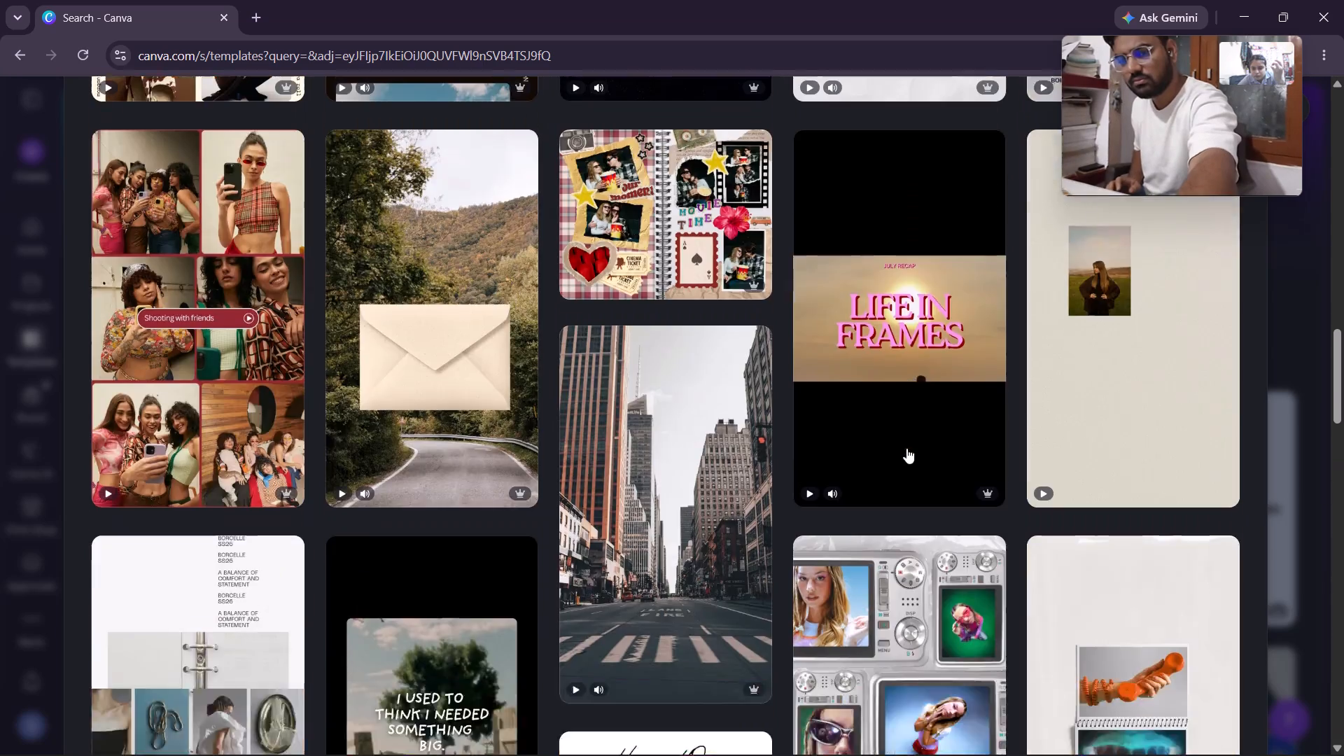
pyautogui.scroll(8, 378, 597)
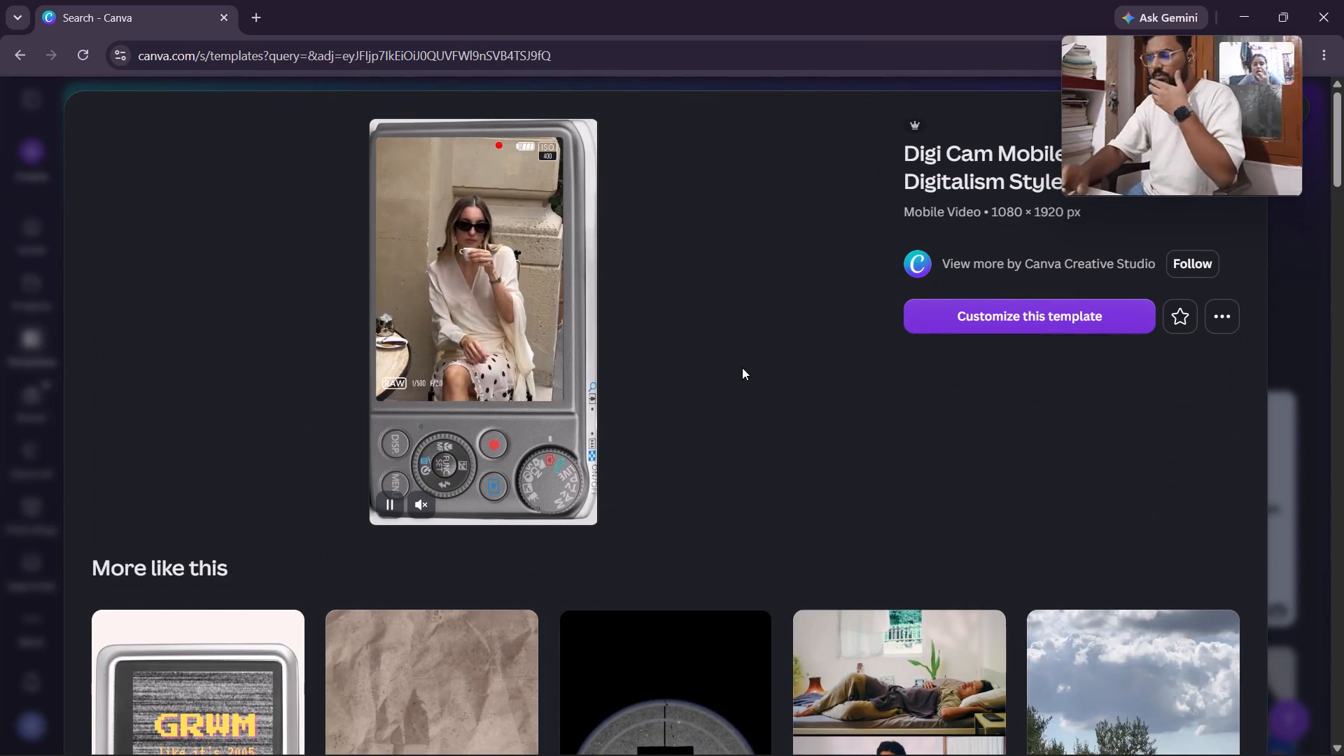
# Open the Digi Cam Mobile Video template in the editor for customizing.
pyautogui.click(981, 317)
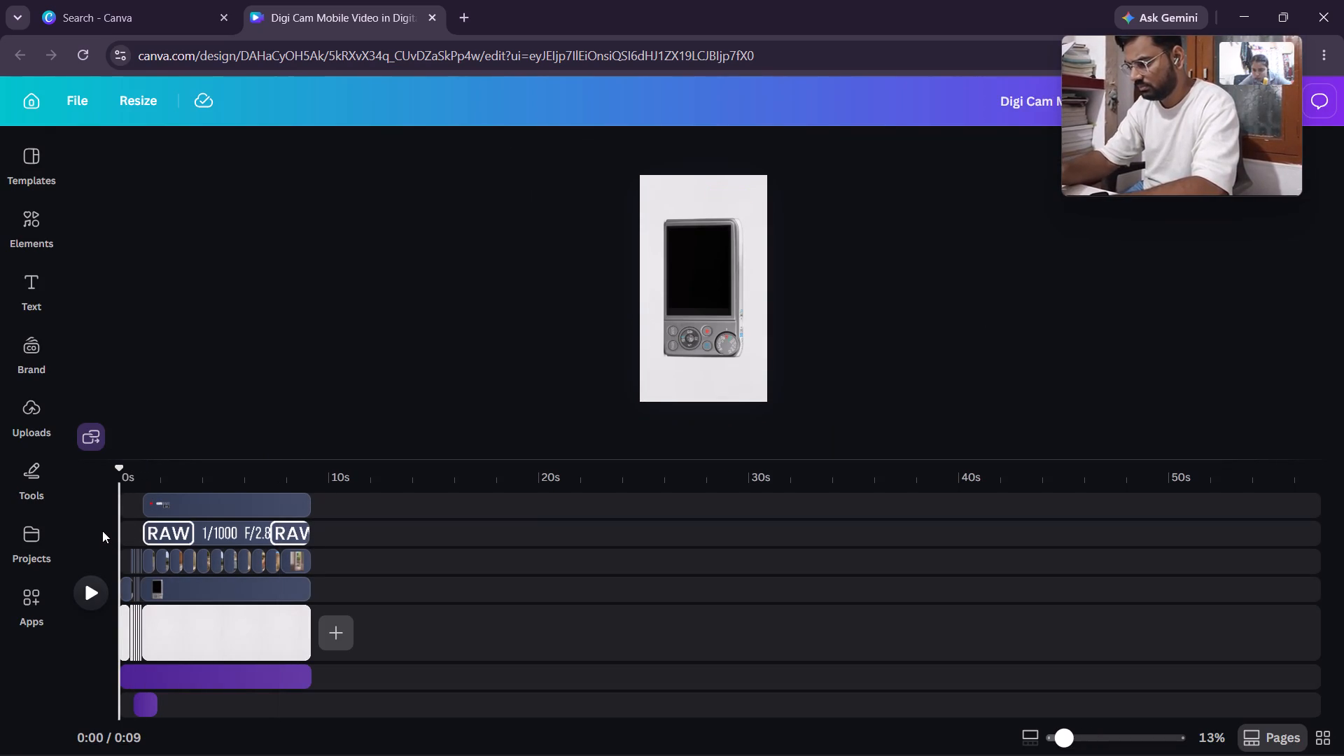
# Play the Digi Cam video design from the beginning to preview it.
pyautogui.click(78, 593)
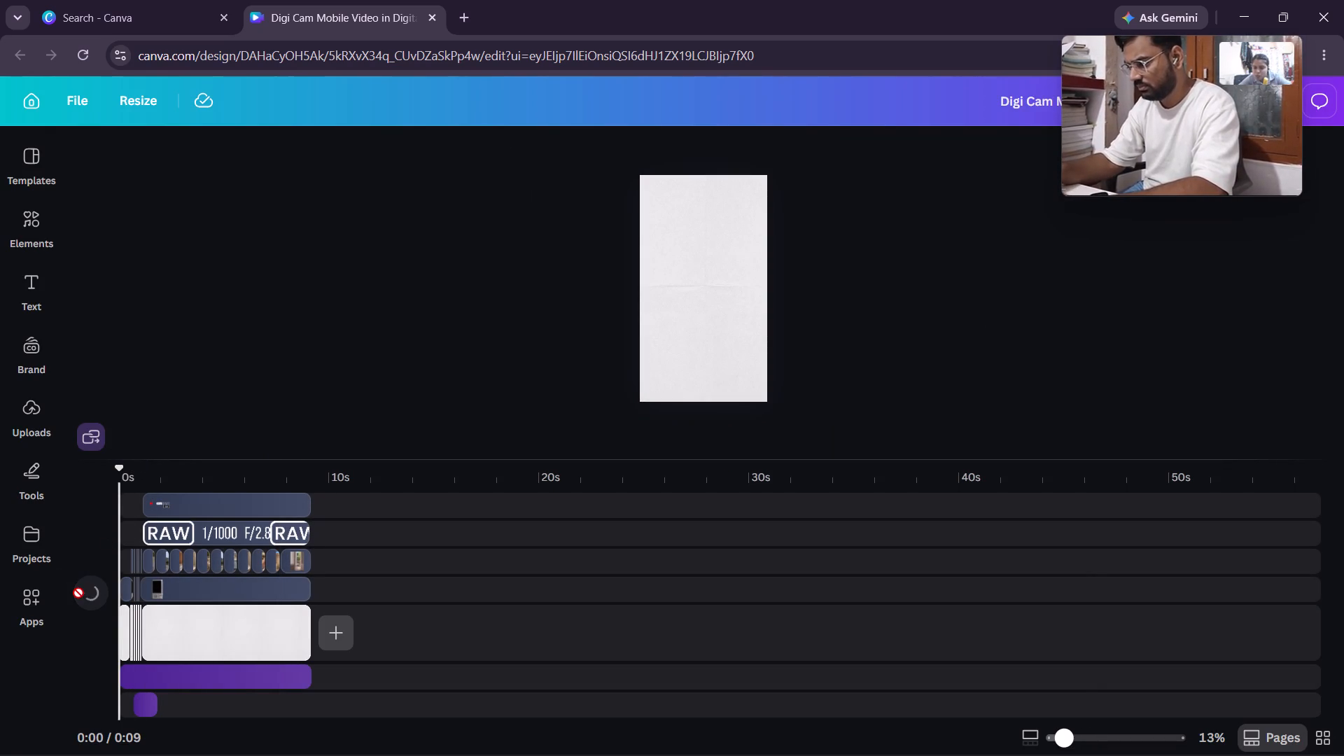
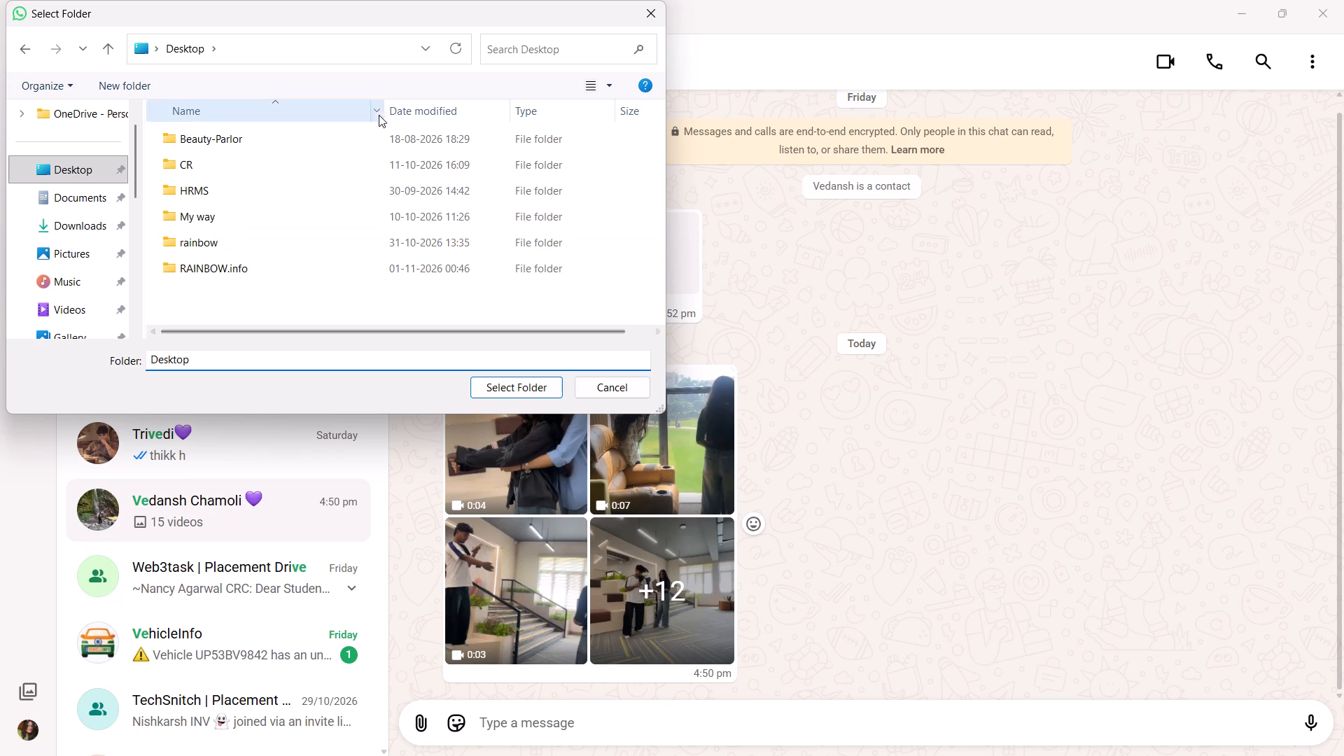
pyautogui.rightClick(327, 307)
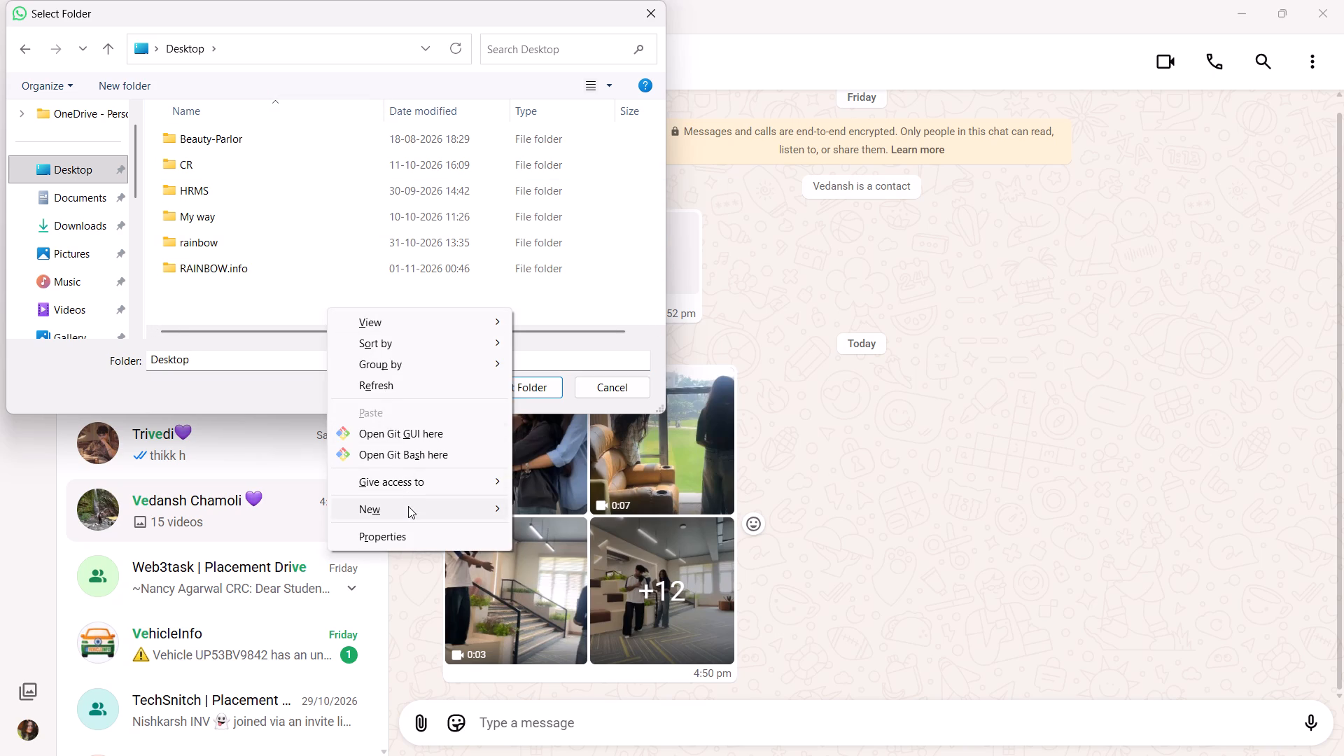
pyautogui.click(408, 506)
pyautogui.click(526, 517)
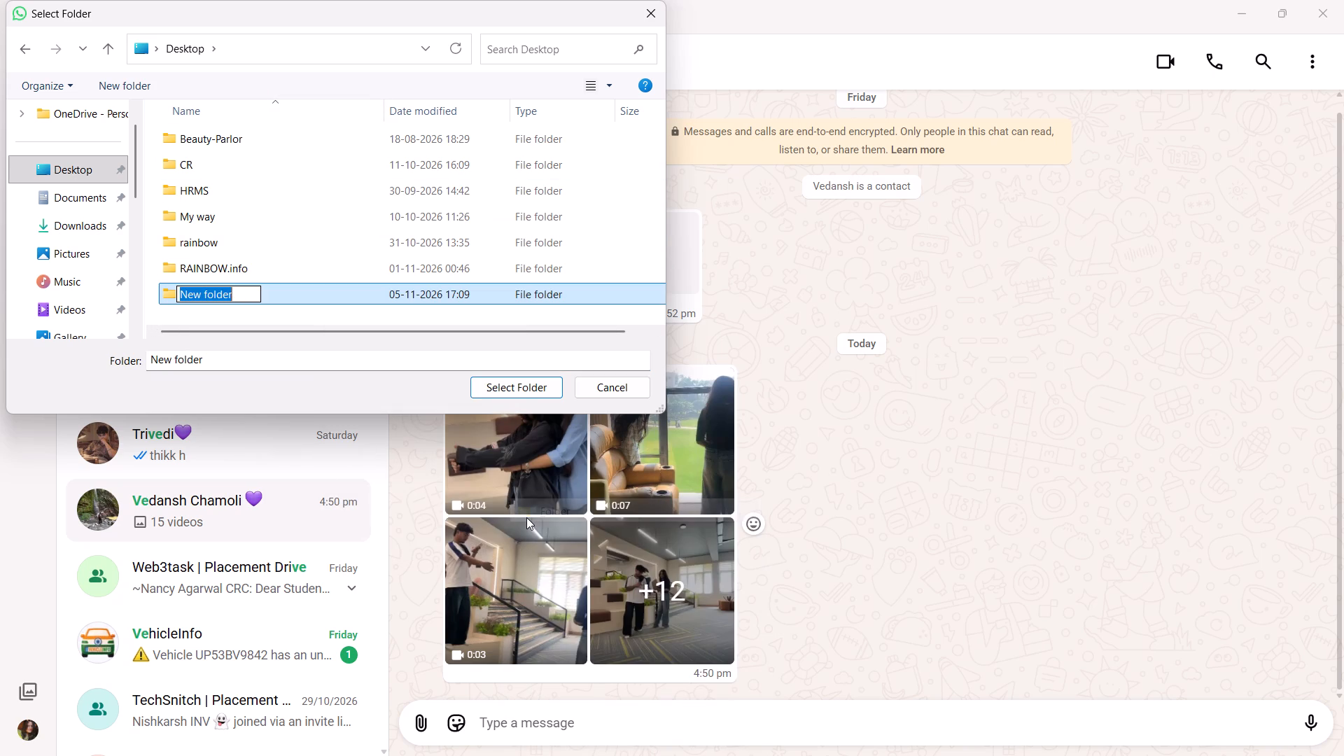
# Name the new Desktop folder wp and choose it as the save location for the chat's videos.
pyautogui.press('BackSpace')
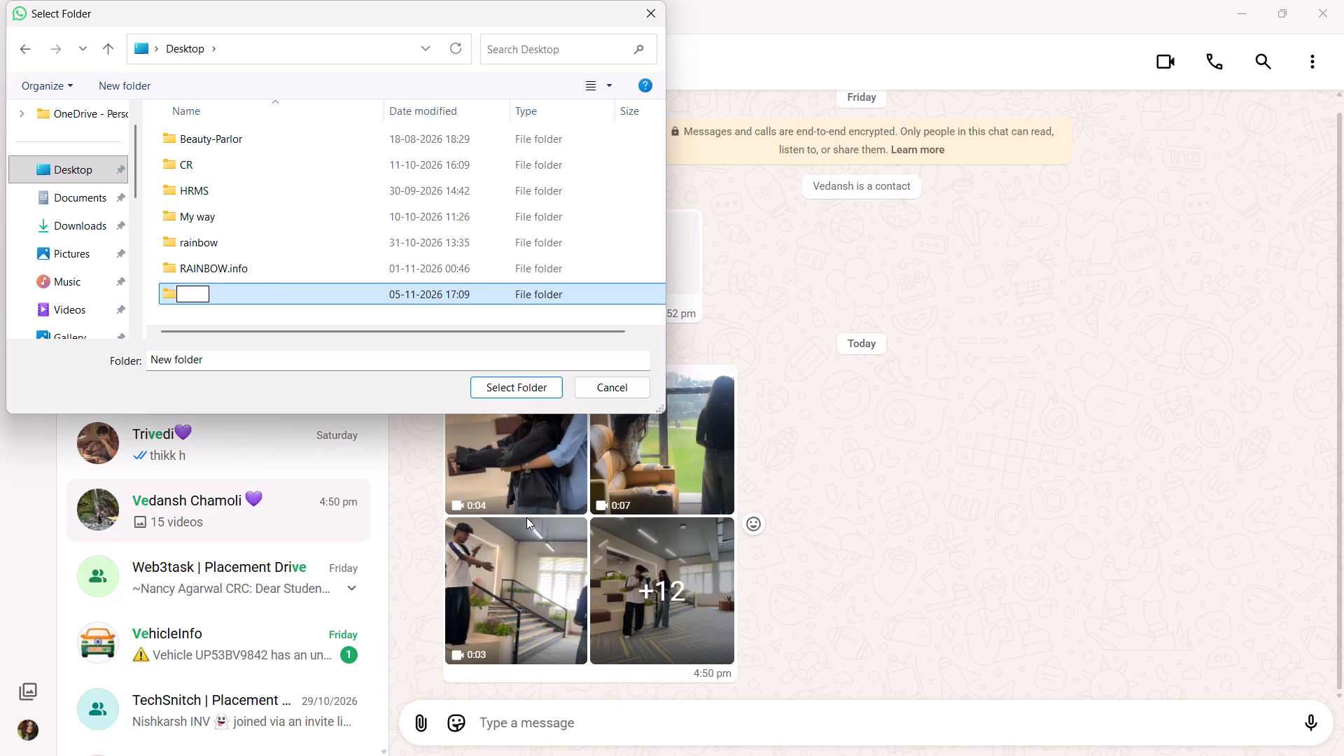
pyautogui.press('q')
pyautogui.press('BackSpace')
pyautogui.write('wp')
pyautogui.click(504, 393)
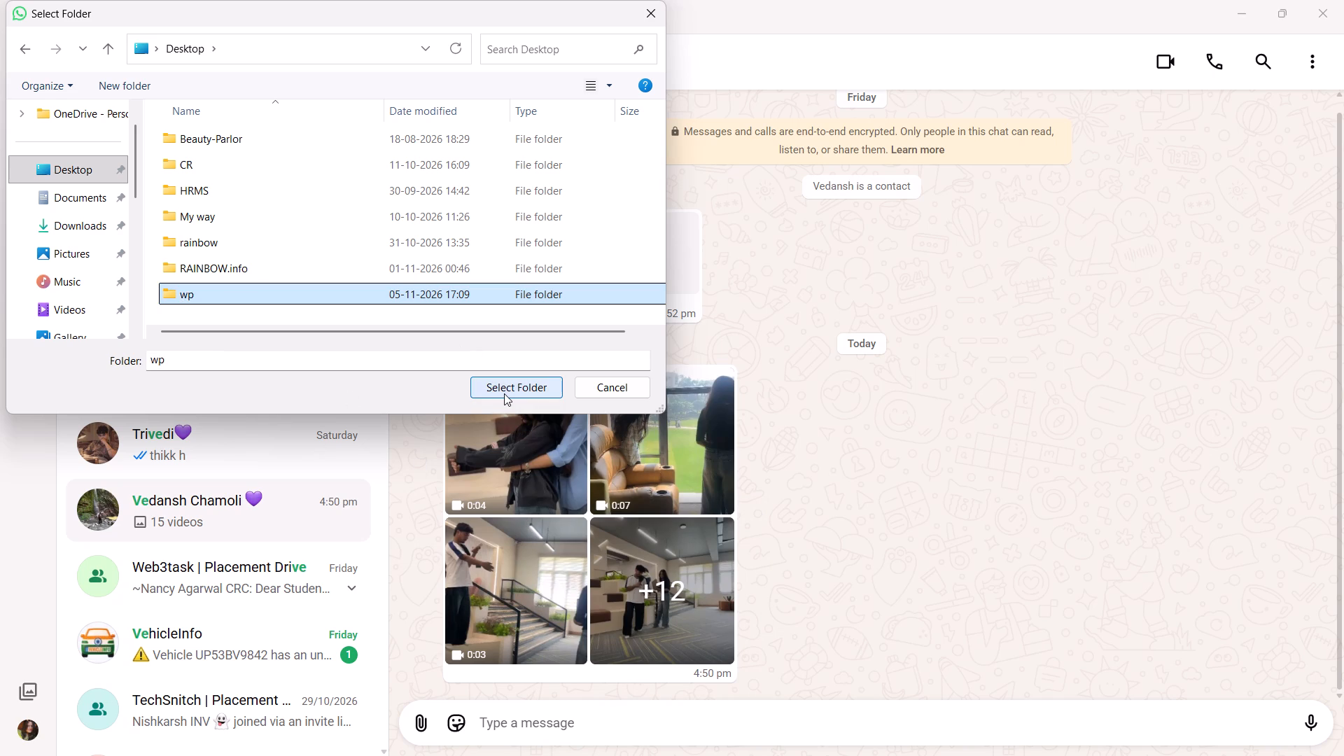
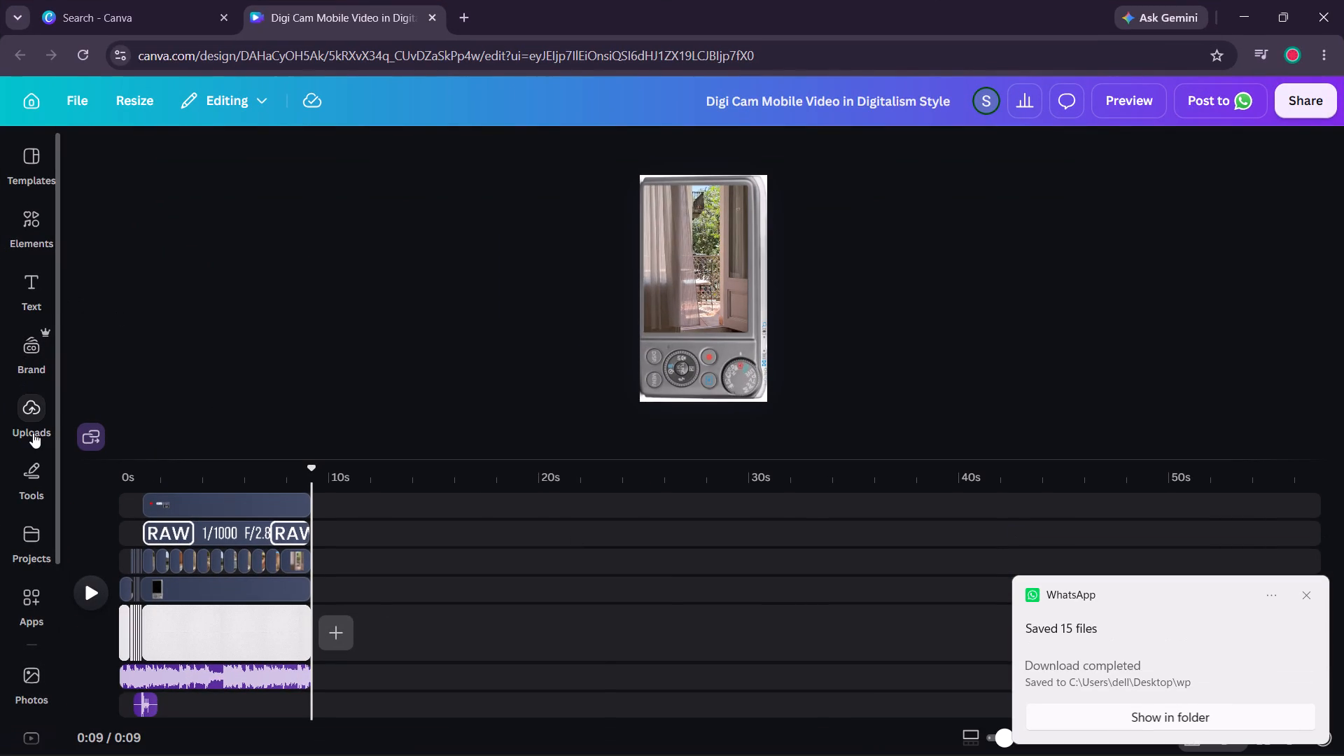
pyautogui.click(31, 404)
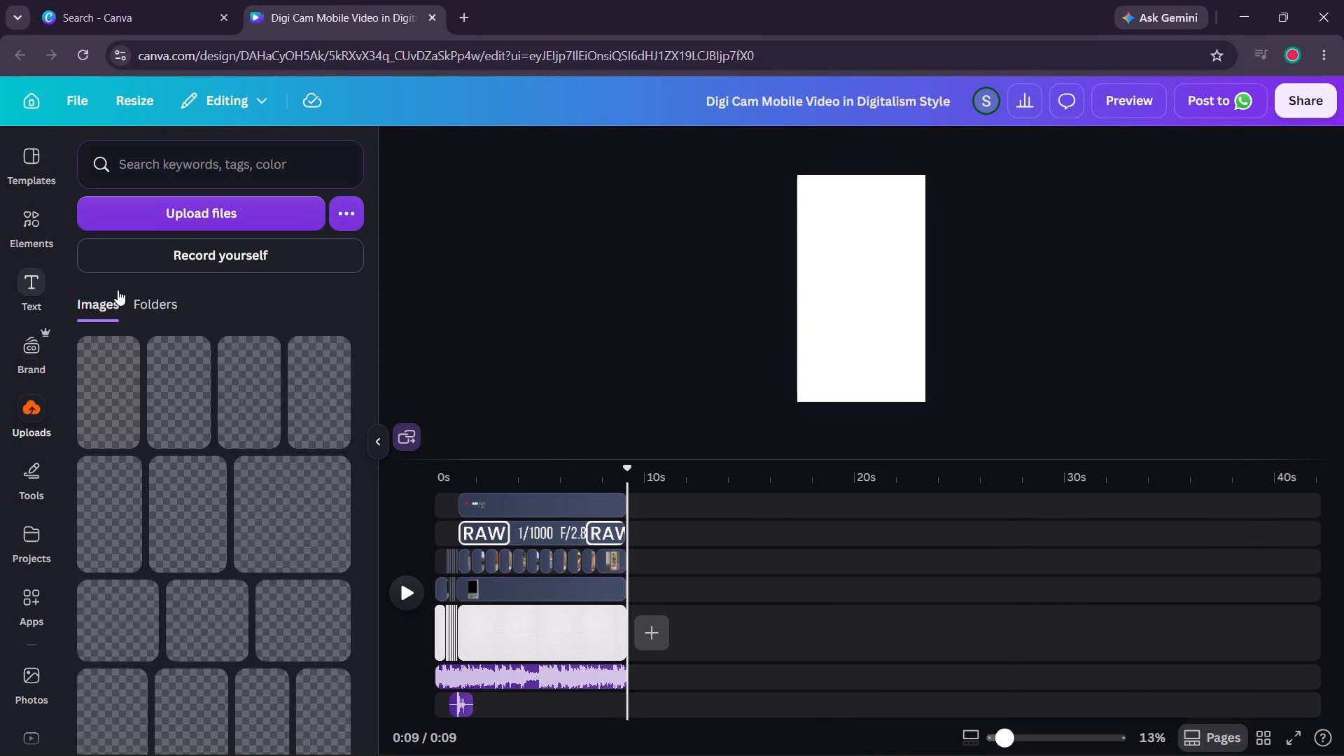
pyautogui.click(169, 199)
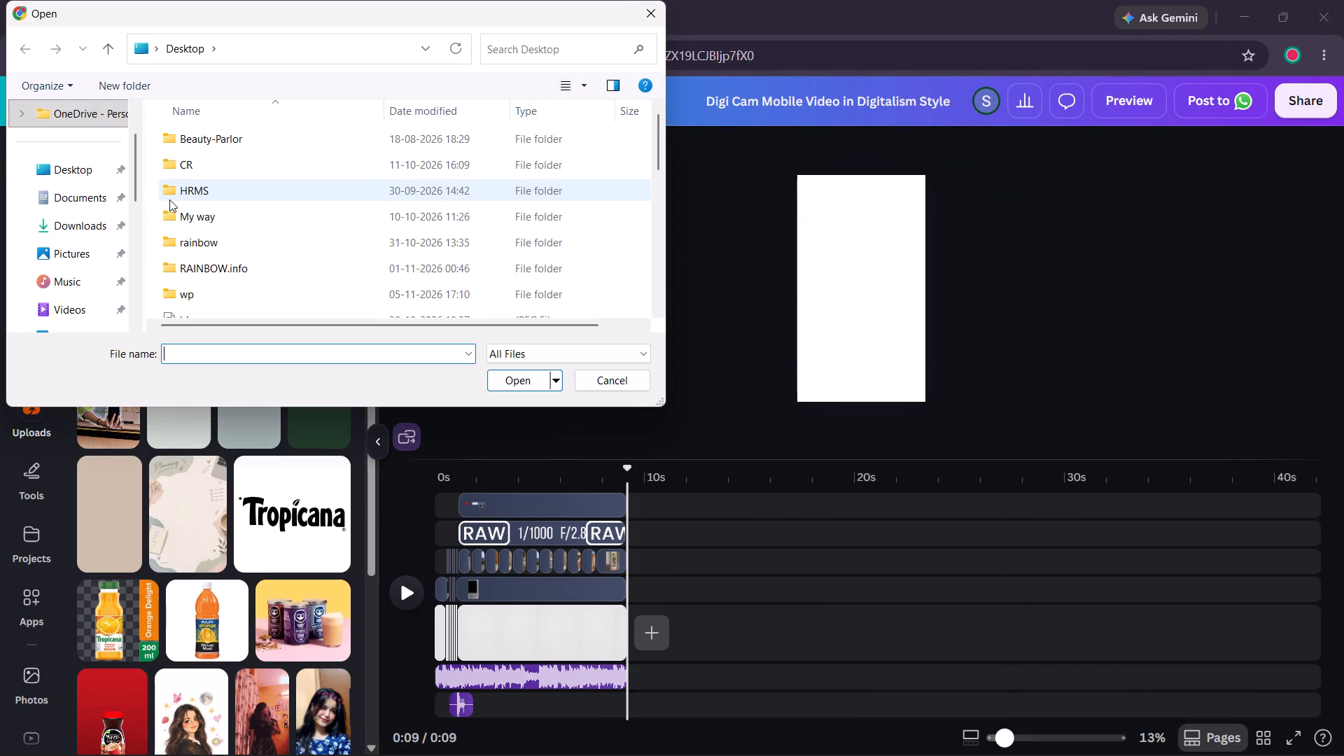
pyautogui.click(206, 289)
pyautogui.click(517, 374)
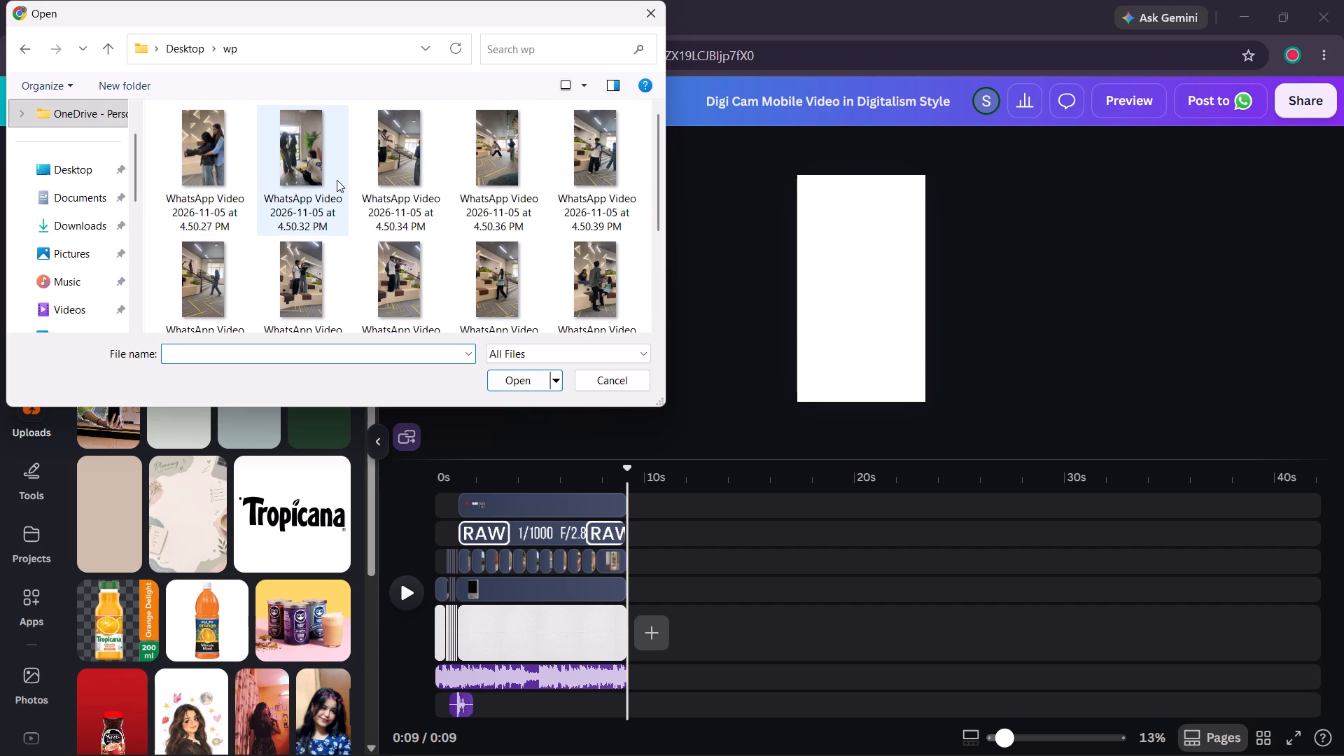
pyautogui.hotkey('ctrl', 'a')
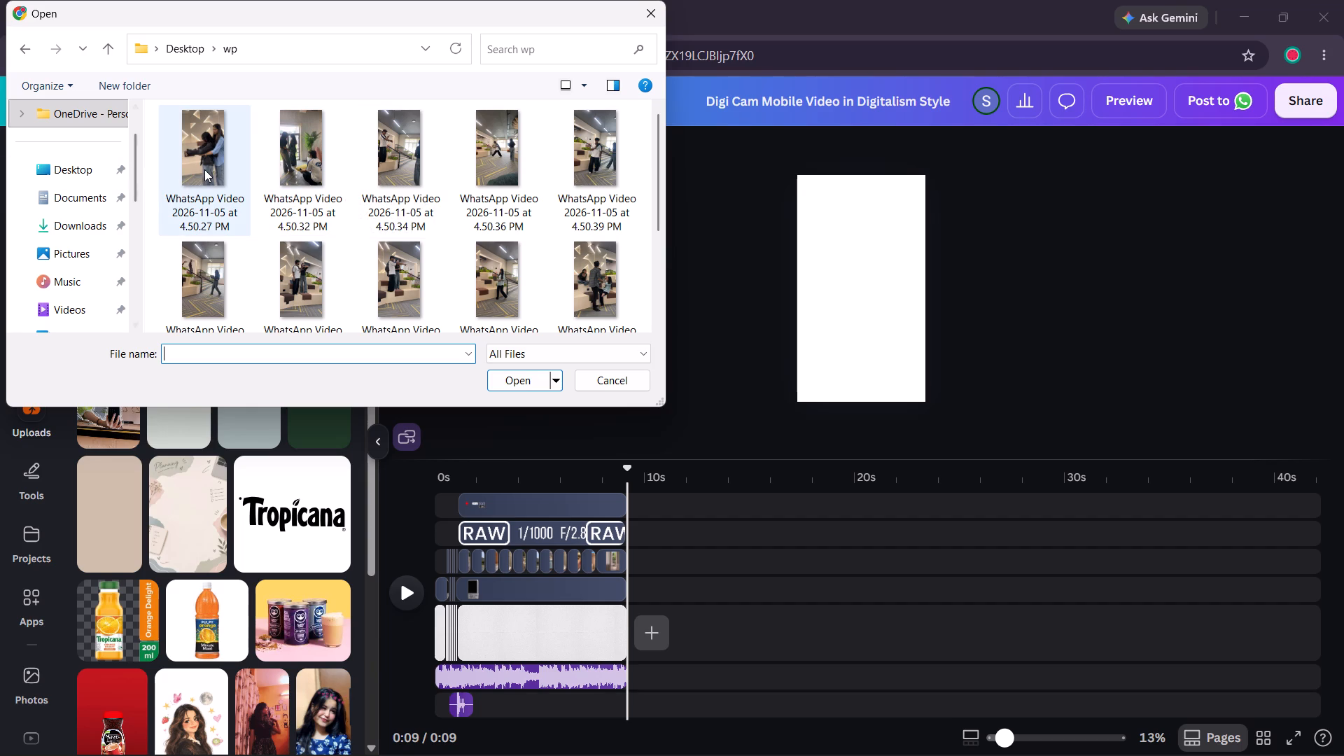
pyautogui.hotkey('ctrl', 'a')
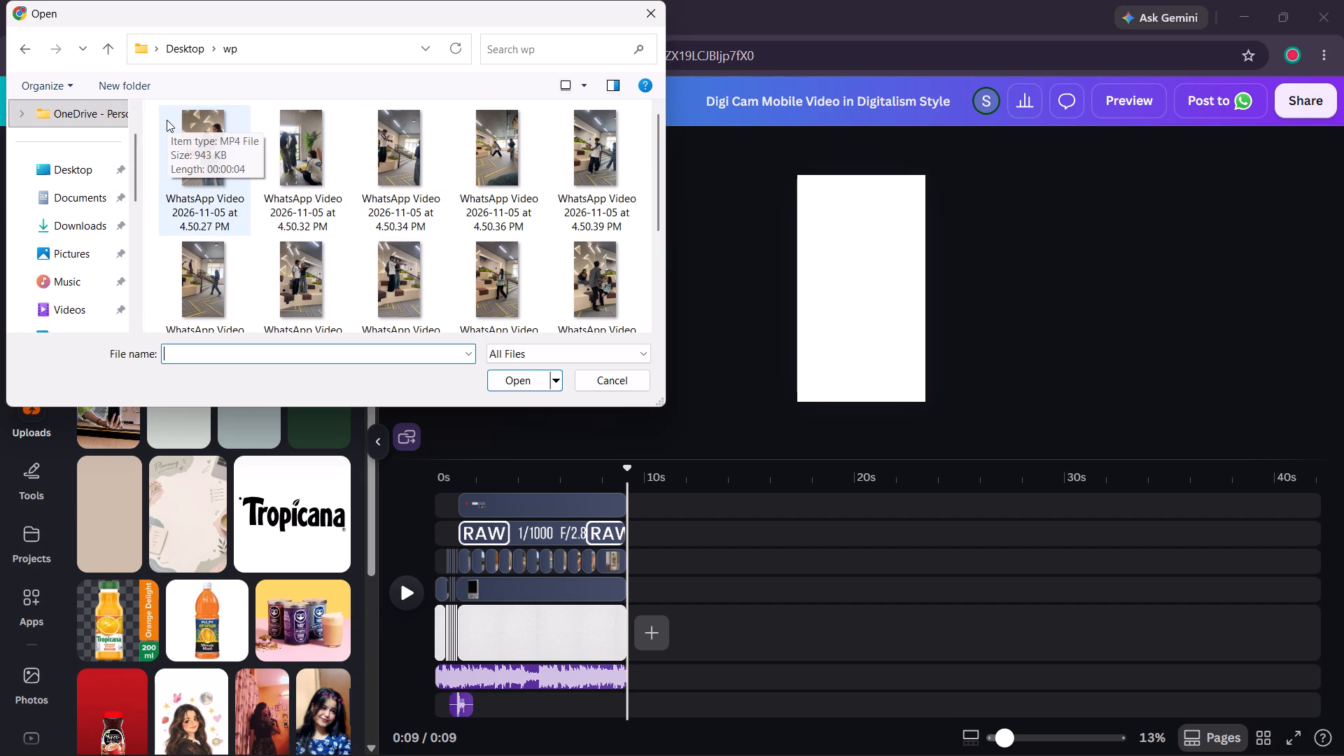
pyautogui.moveTo(155, 102); pyautogui.dragTo(287, 228)
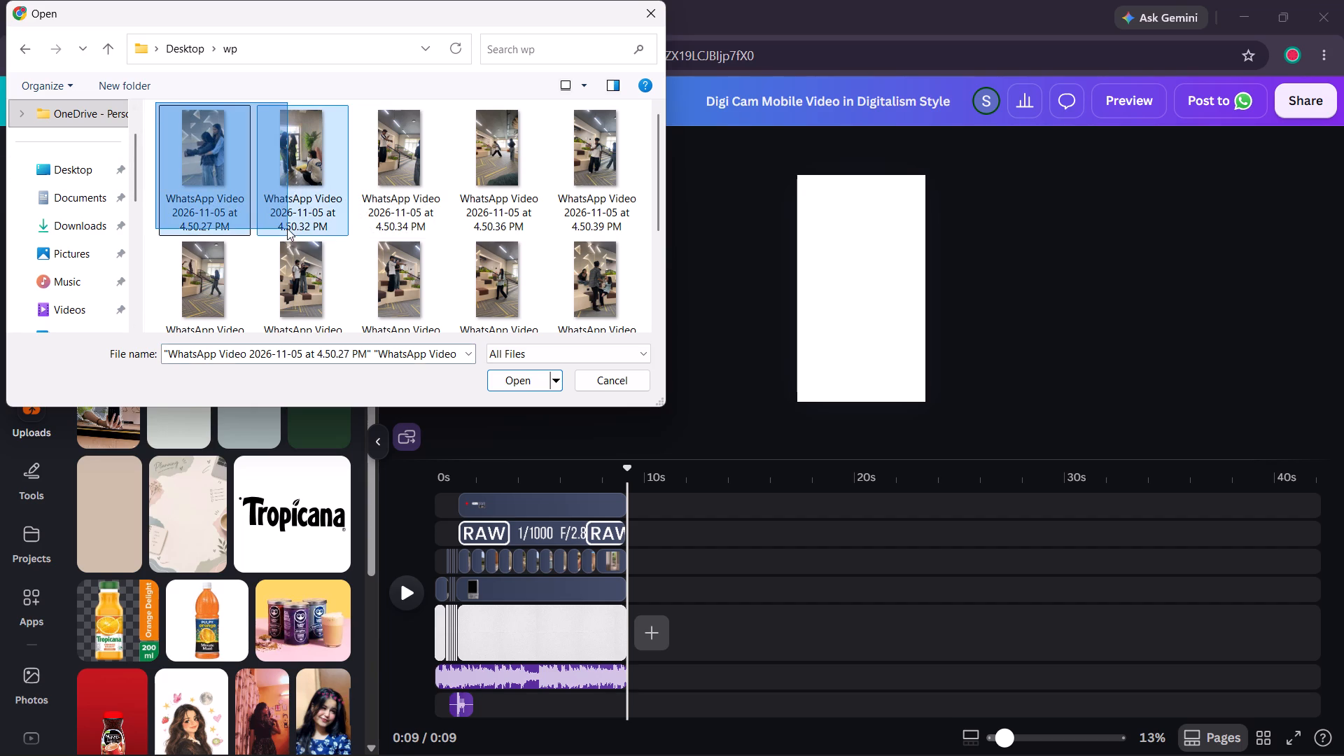
pyautogui.moveTo(287, 228); pyautogui.dragTo(626, 331)
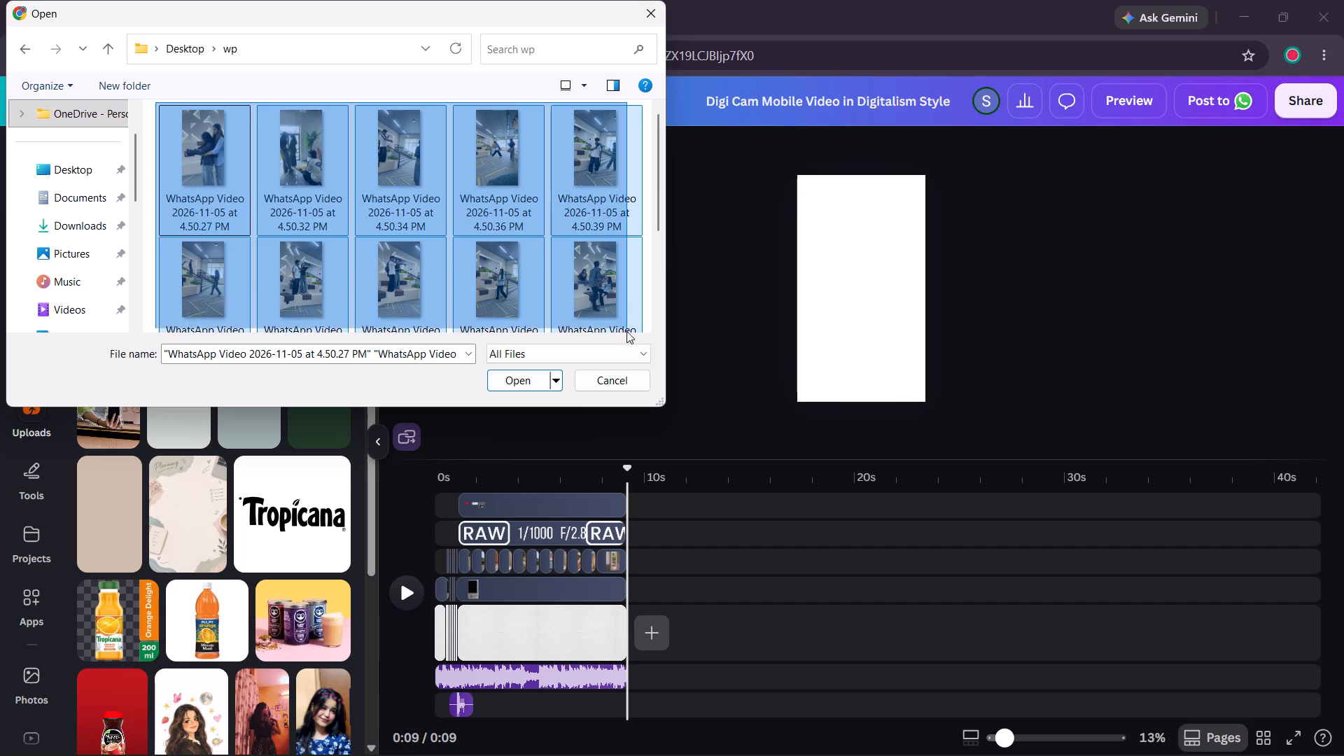
pyautogui.moveTo(626, 331); pyautogui.dragTo(638, 348)
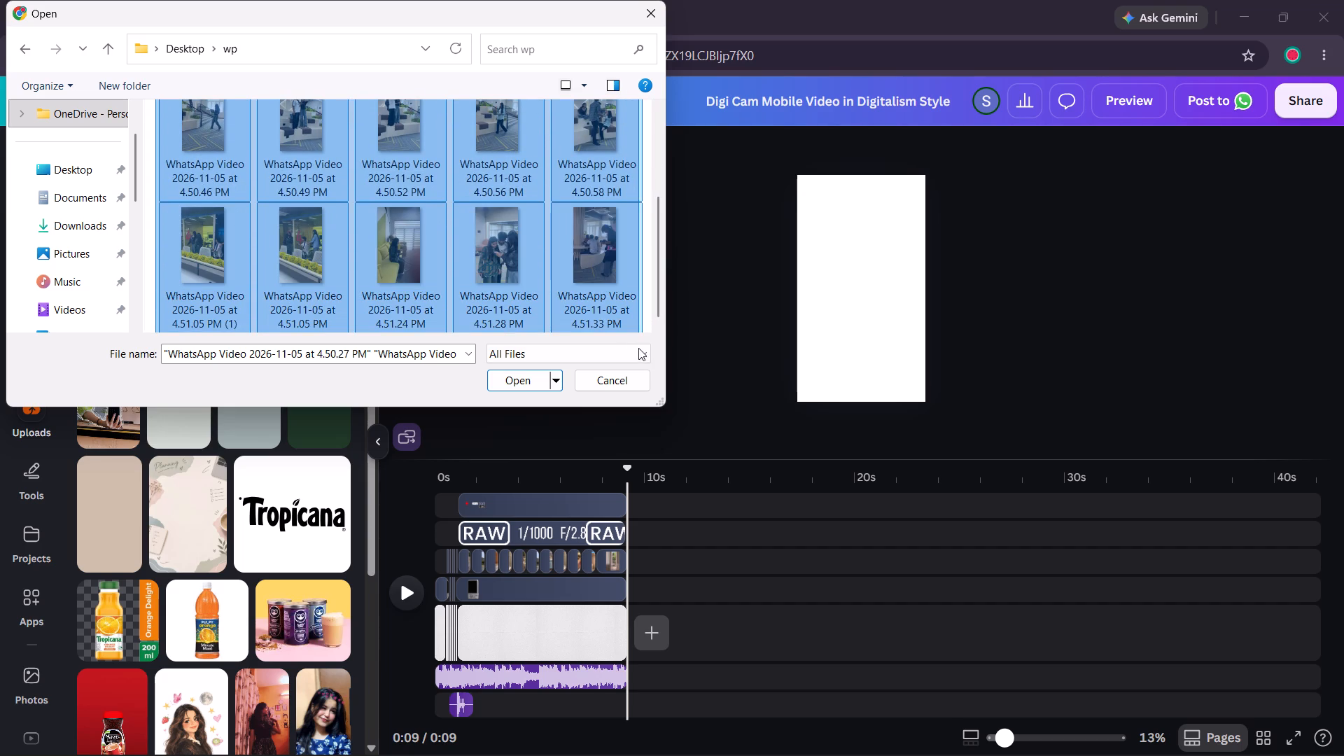
pyautogui.moveTo(638, 348); pyautogui.dragTo(637, 321)
pyautogui.click(519, 371)
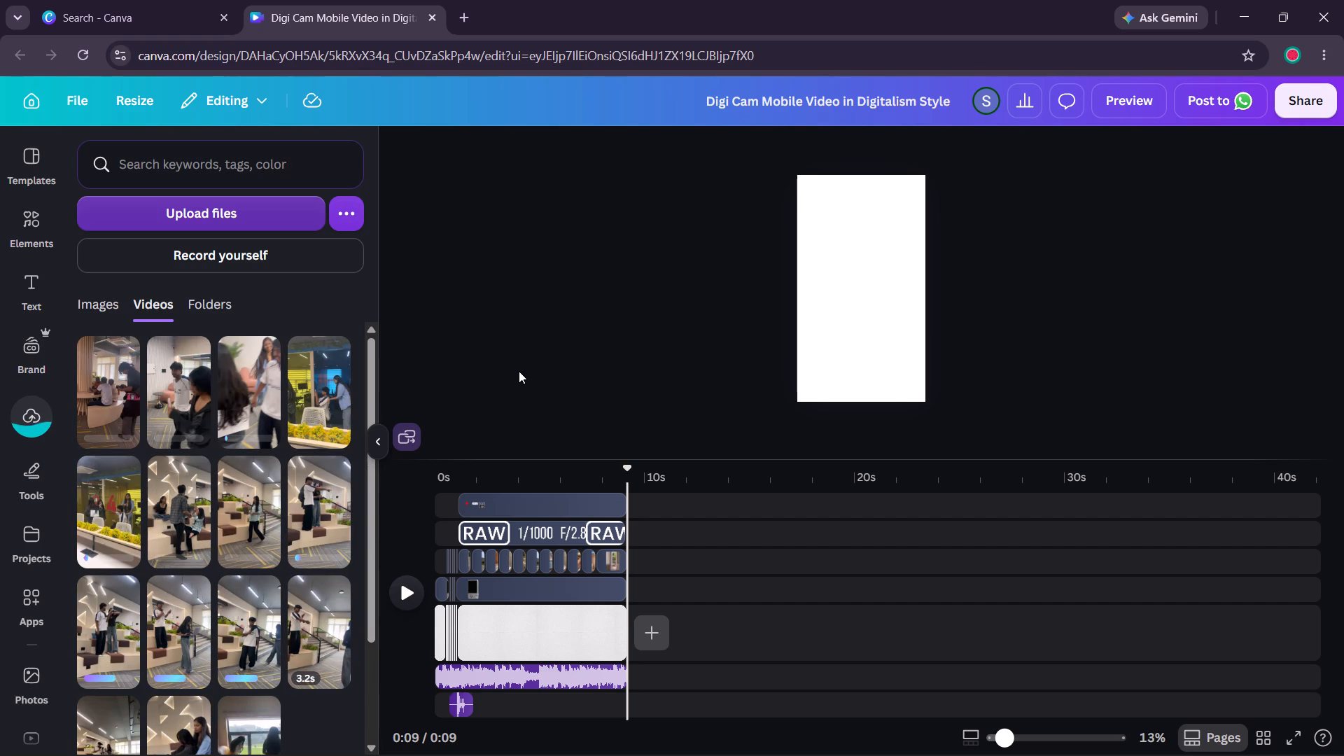
# Play the Digi Cam Mobile Video design to preview how the template runs.
pyautogui.click(409, 587)
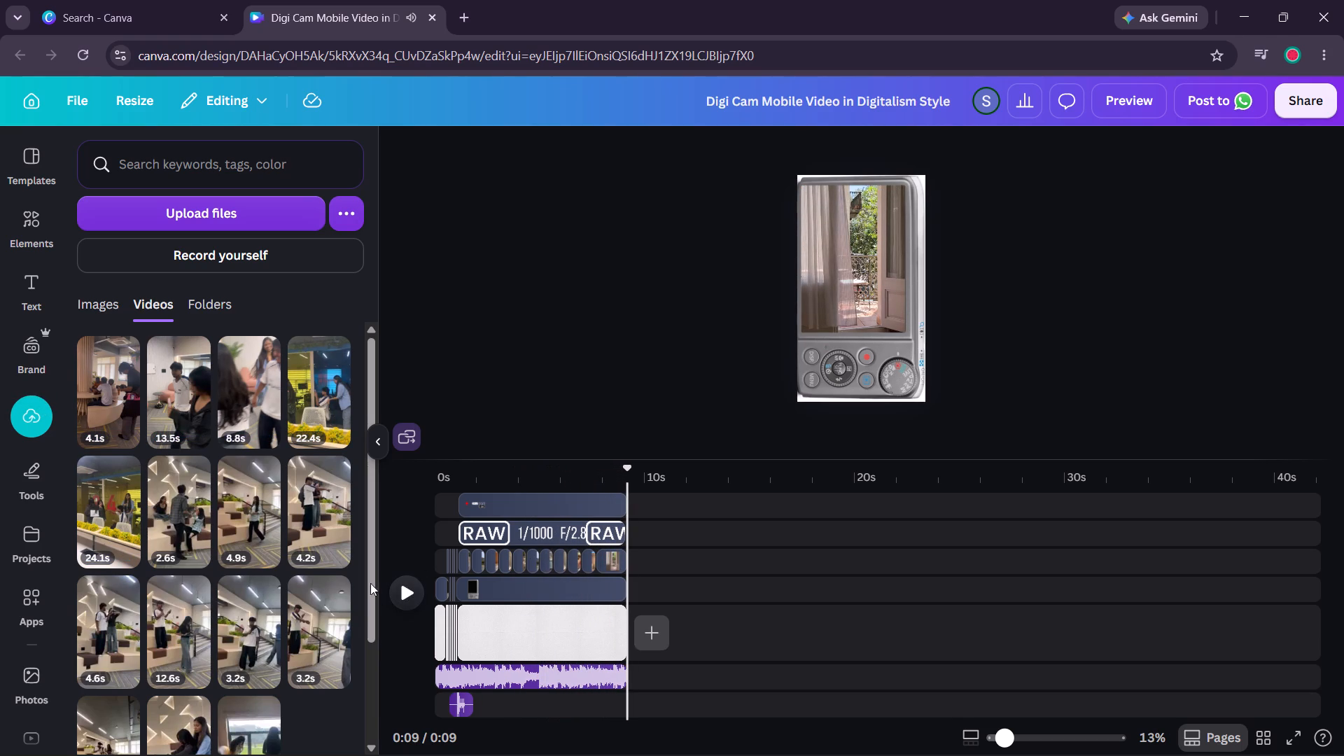
# Replace the wine-glasses clip with the uploaded 7.4s video and the first fountain clip with the first of the two 3.2s videos.
pyautogui.click(454, 561)
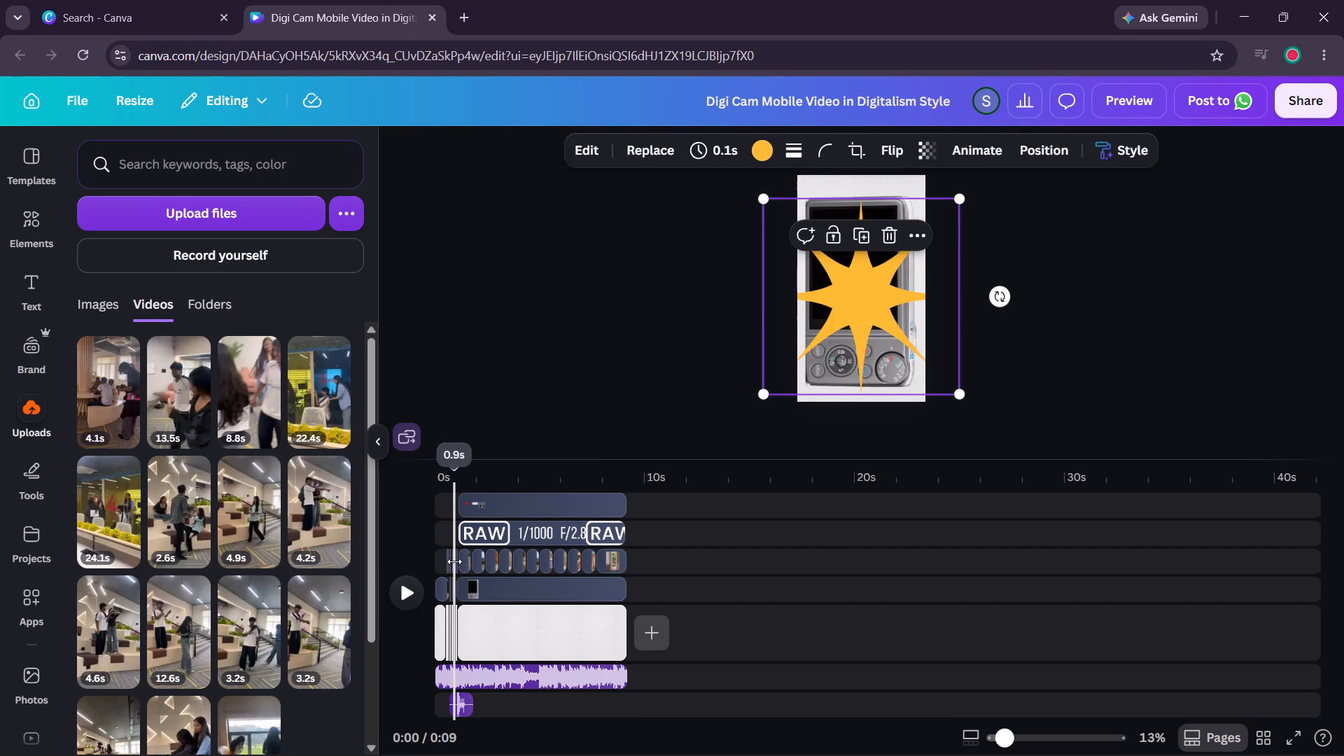
pyautogui.click(463, 561)
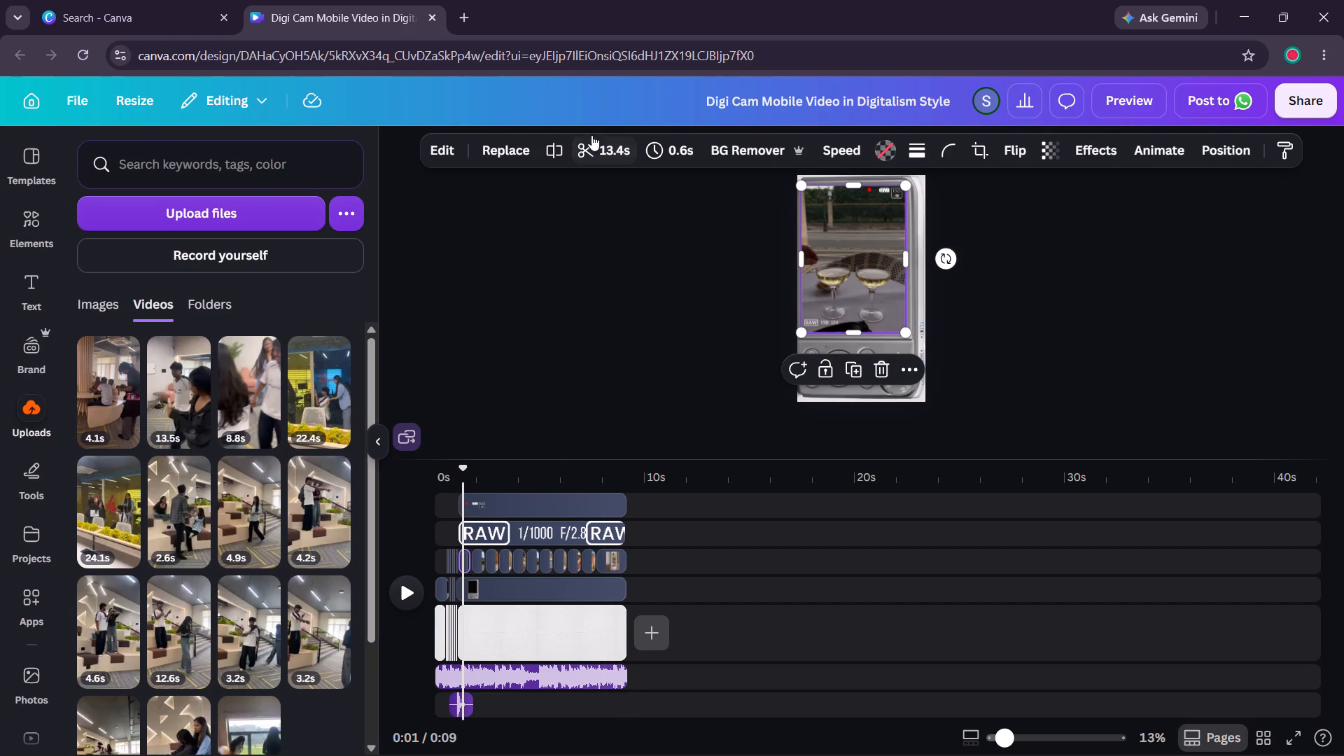
pyautogui.click(516, 152)
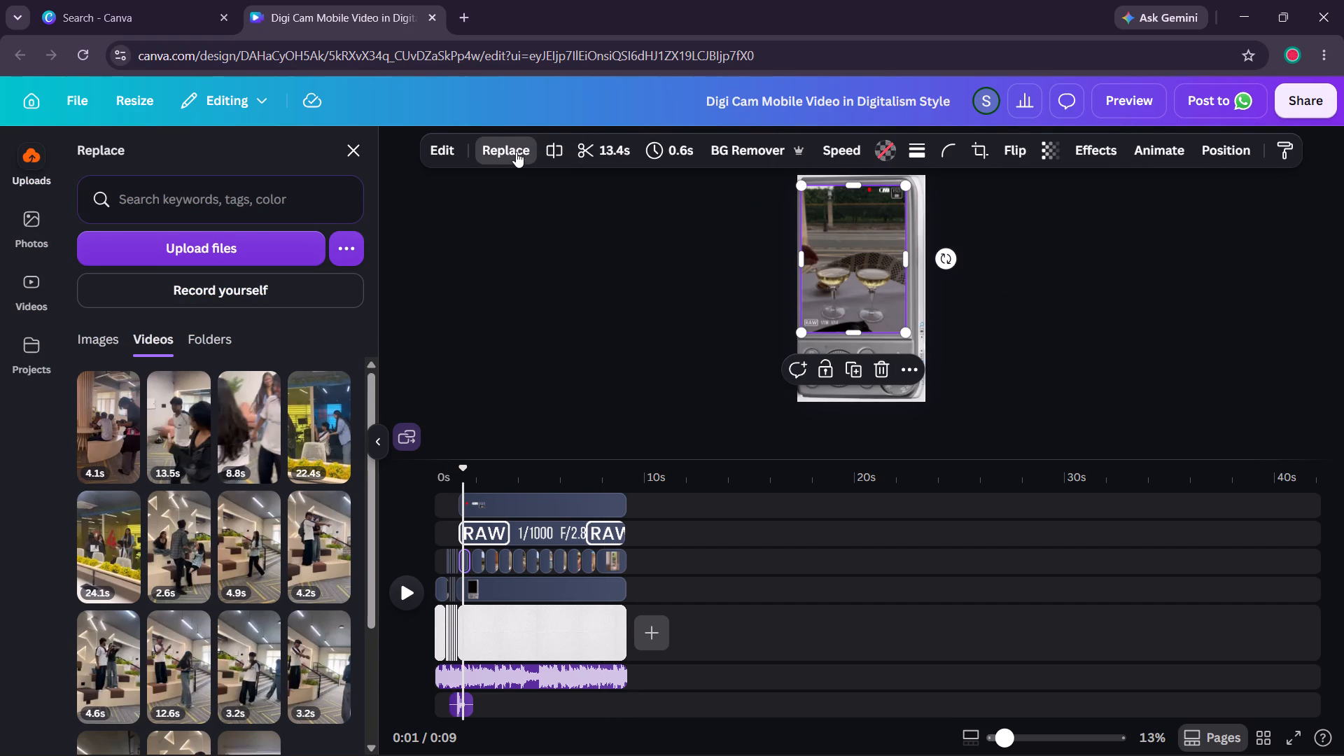
pyautogui.scroll(-3, 183, 528)
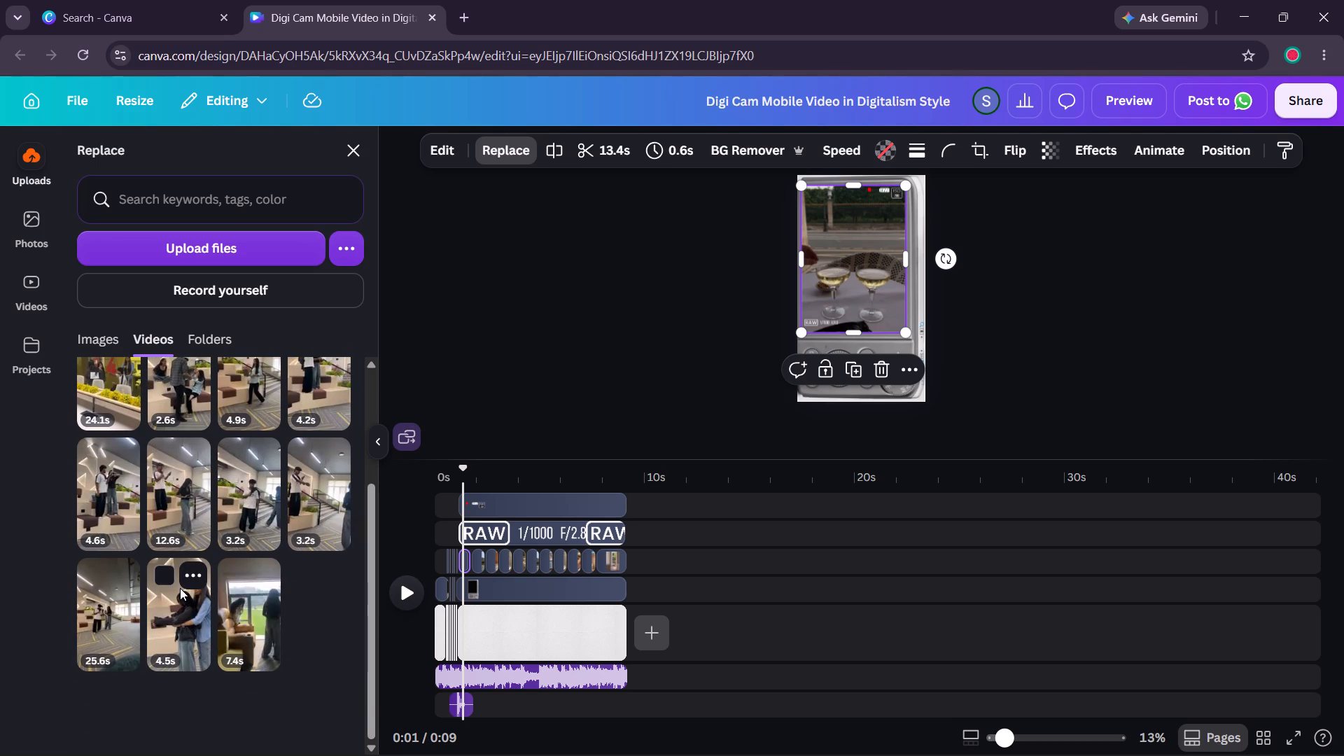
pyautogui.click(254, 612)
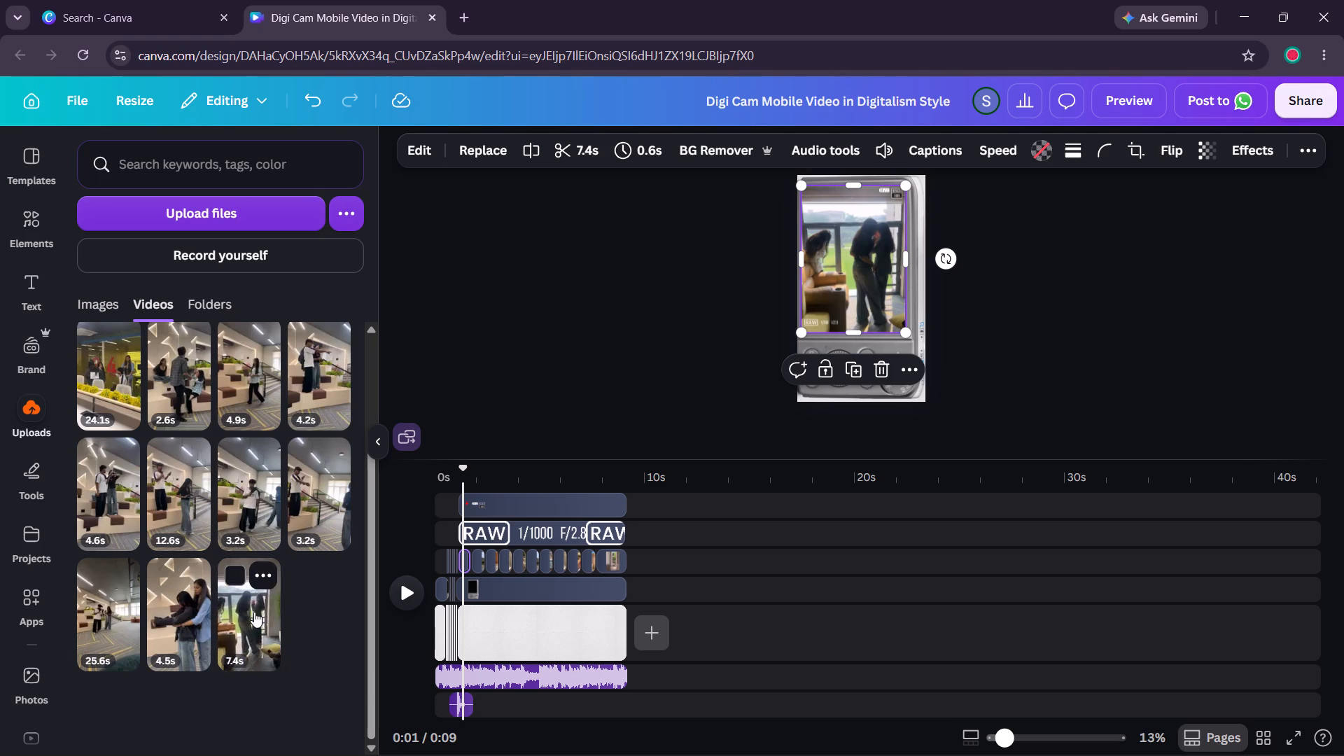
pyautogui.click(475, 563)
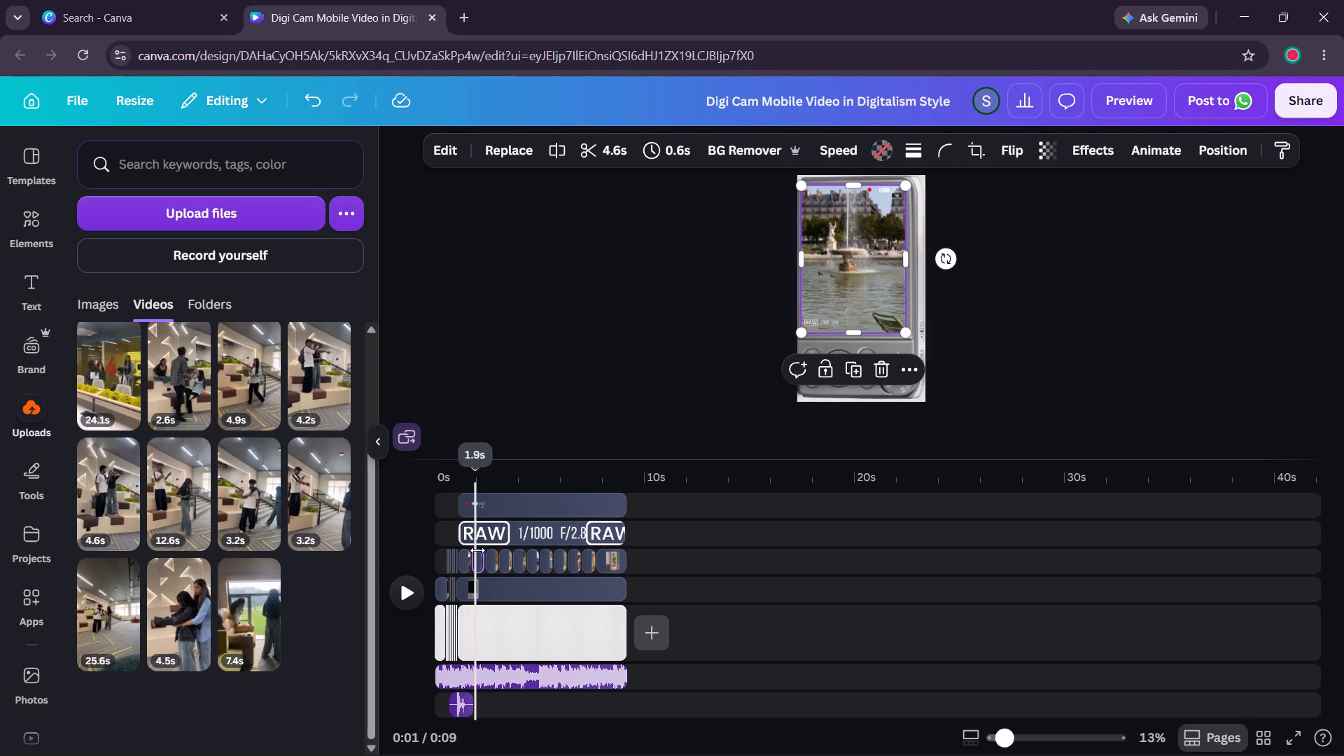
pyautogui.click(514, 157)
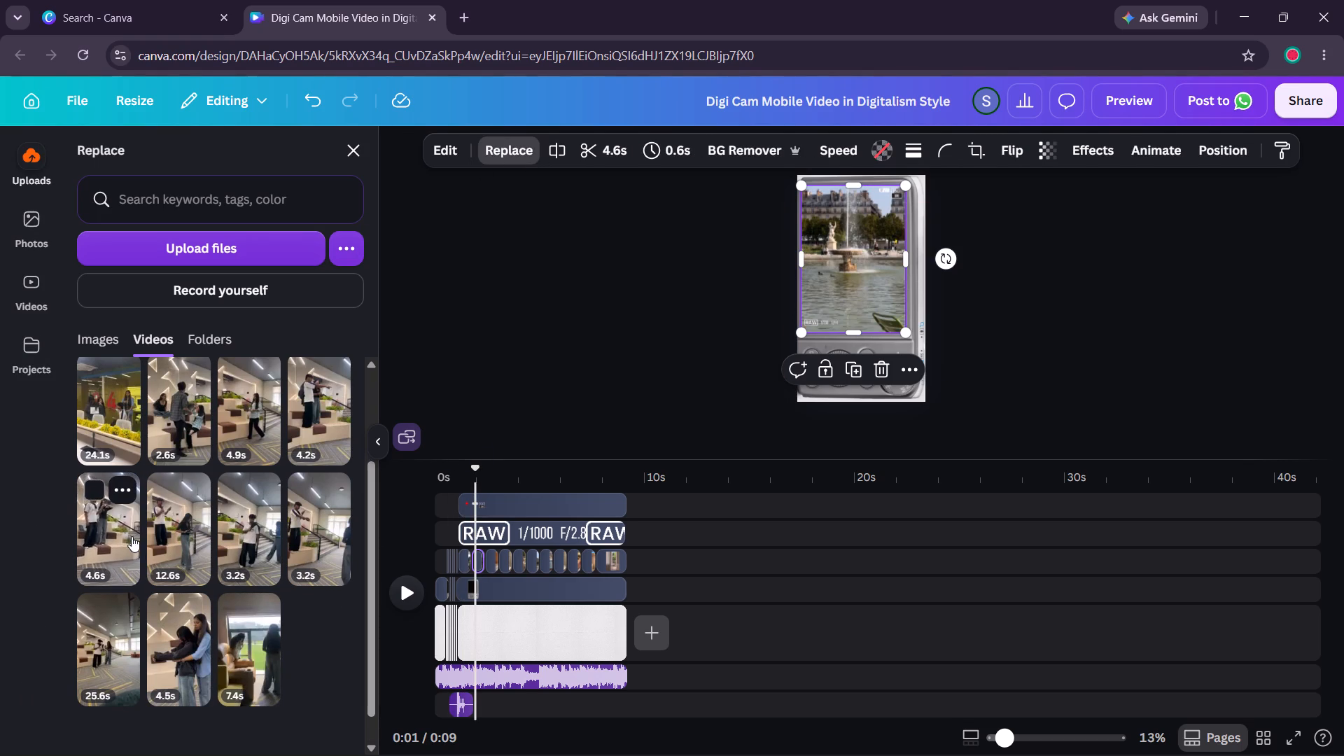
pyautogui.click(261, 550)
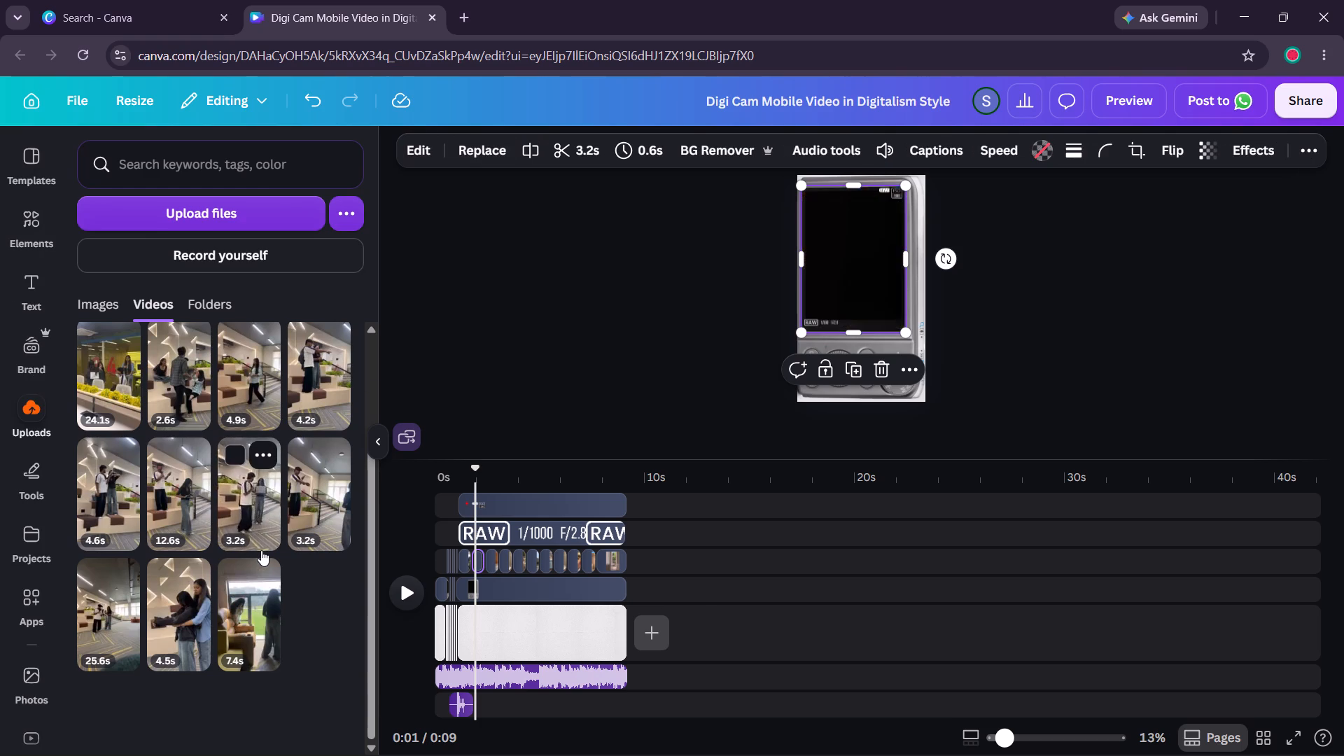
# Replace the bedroom clip with the uploaded 24.1s video, and swap that for the 2.6s video.
pyautogui.click(496, 556)
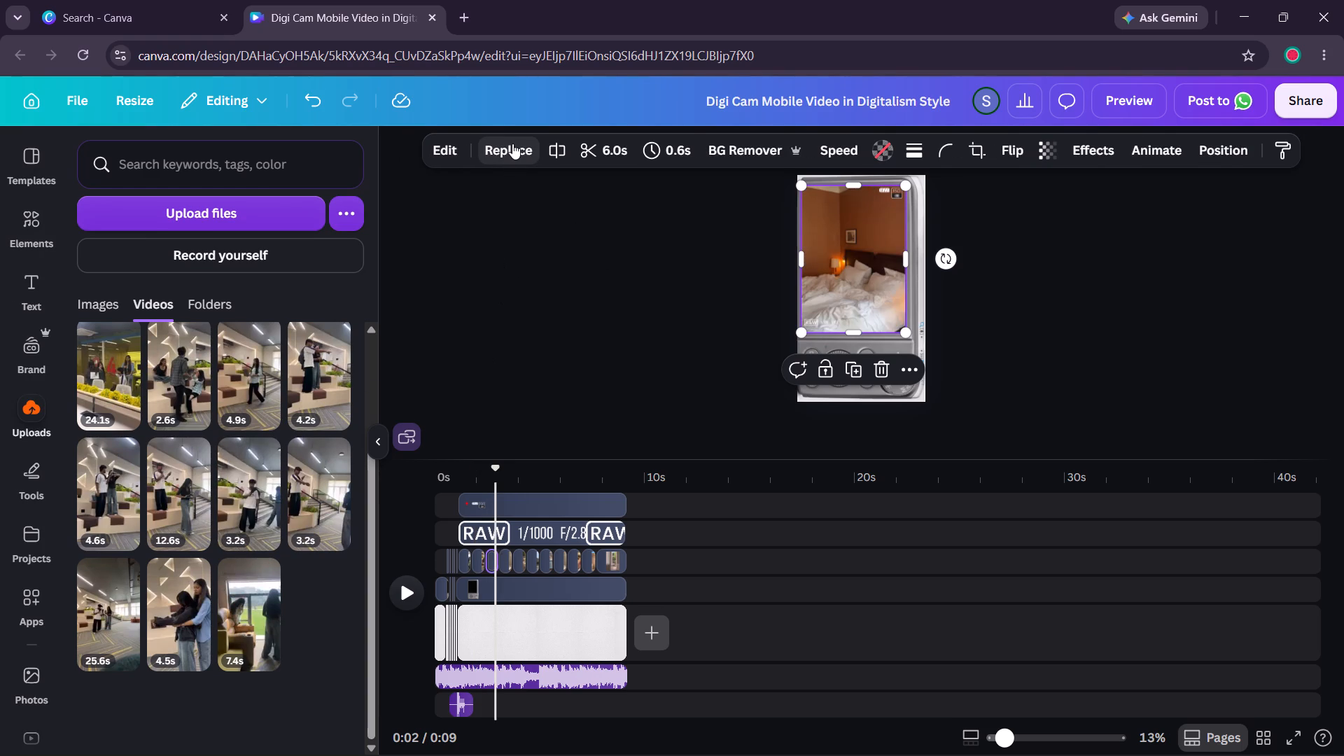
pyautogui.click(512, 143)
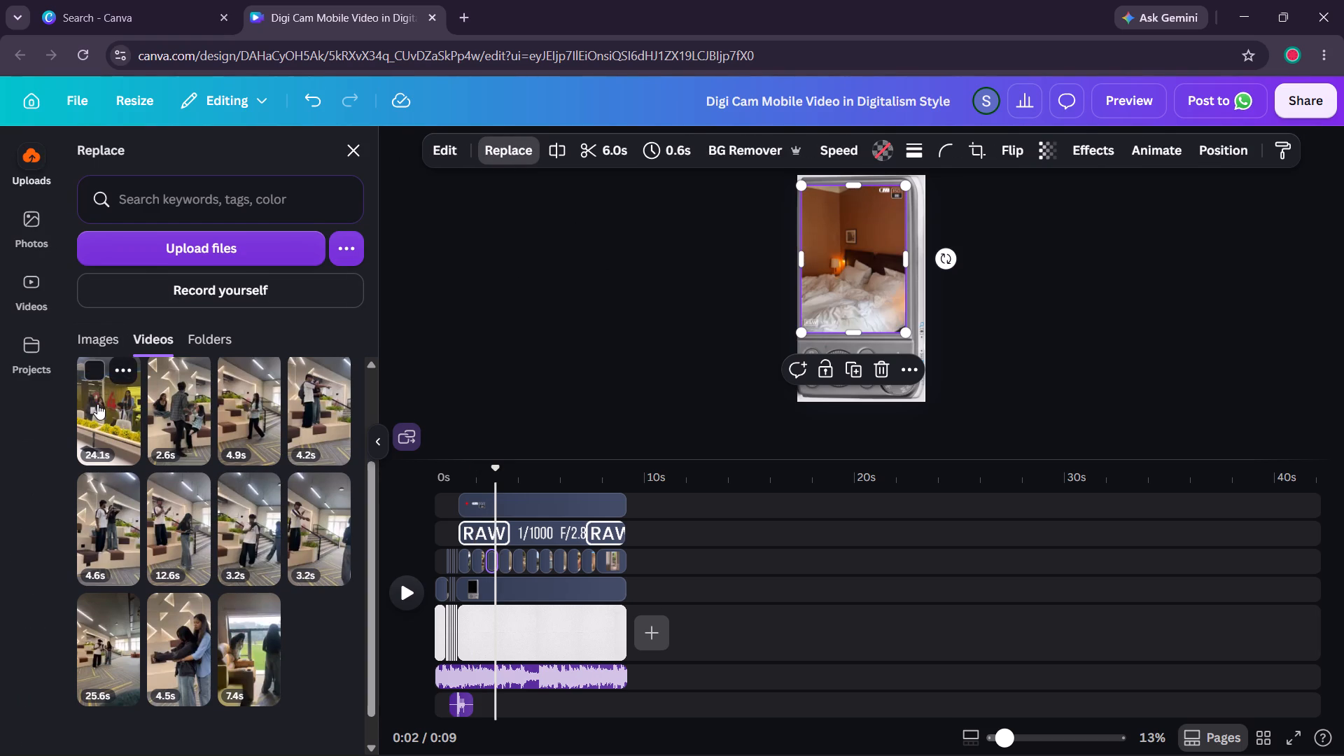
pyautogui.click(97, 404)
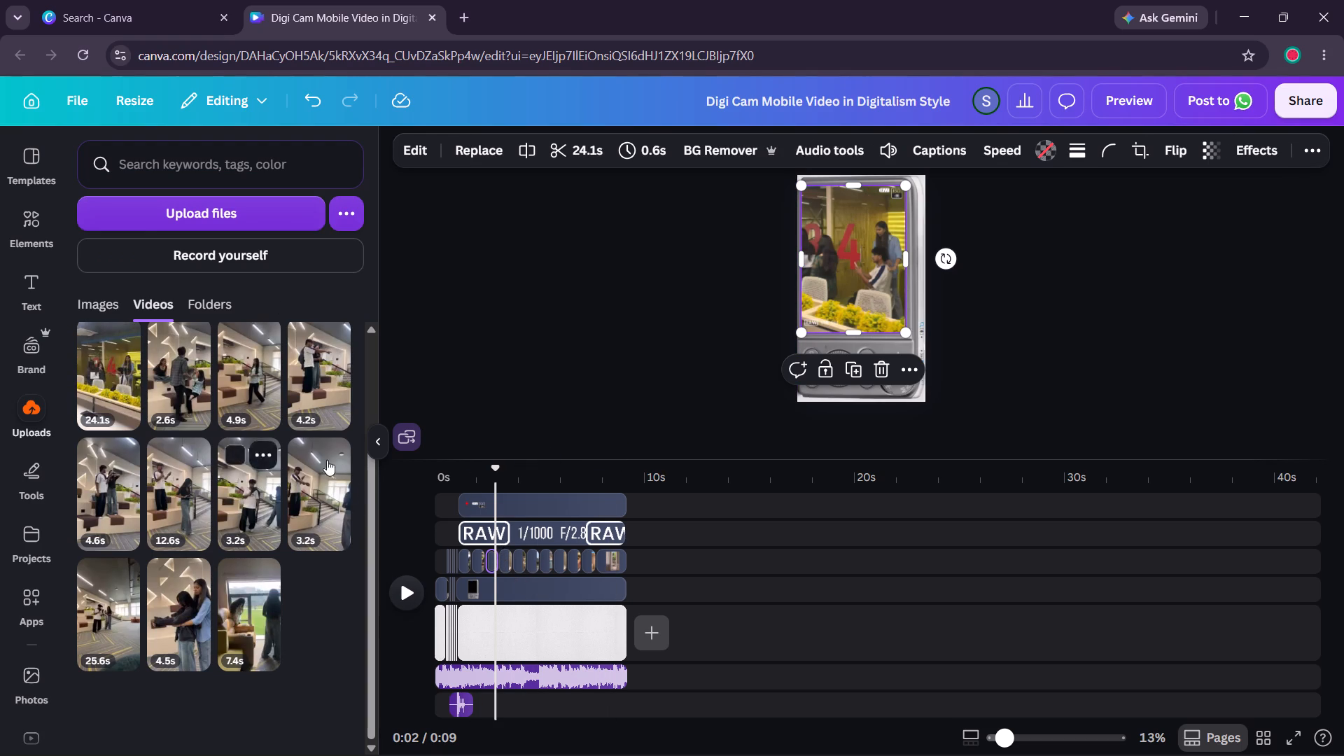
pyautogui.click(472, 143)
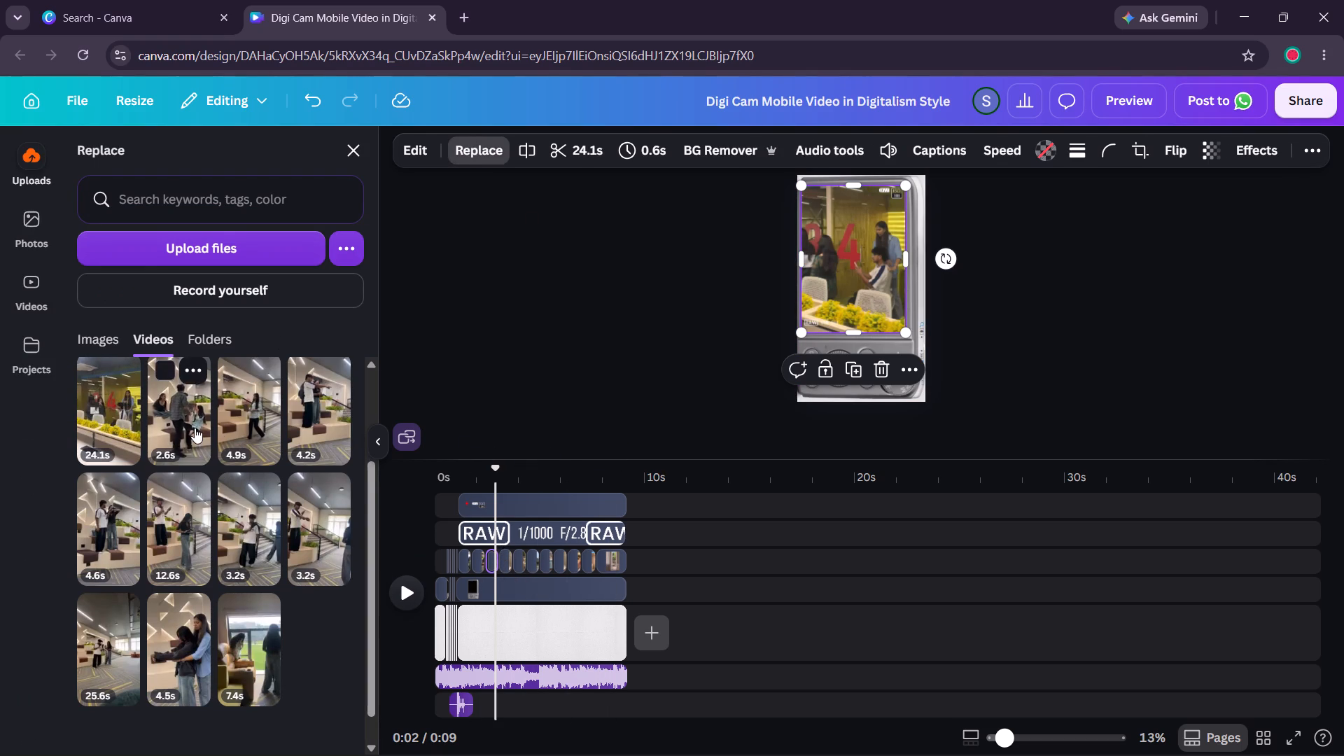
pyautogui.click(195, 428)
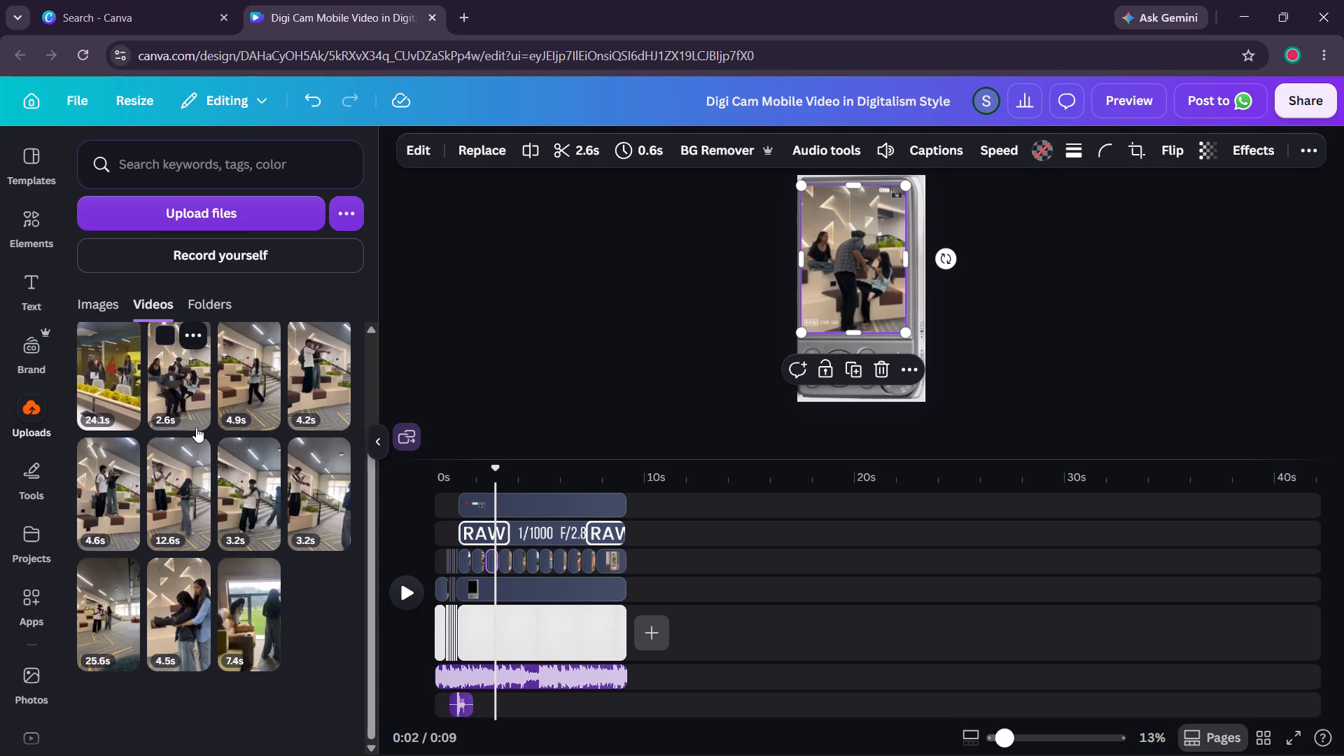
# Replace the first seated-woman clip with the uploaded 4.9s video and the fruit-bowl clip with the 4.5s video.
pyautogui.click(509, 560)
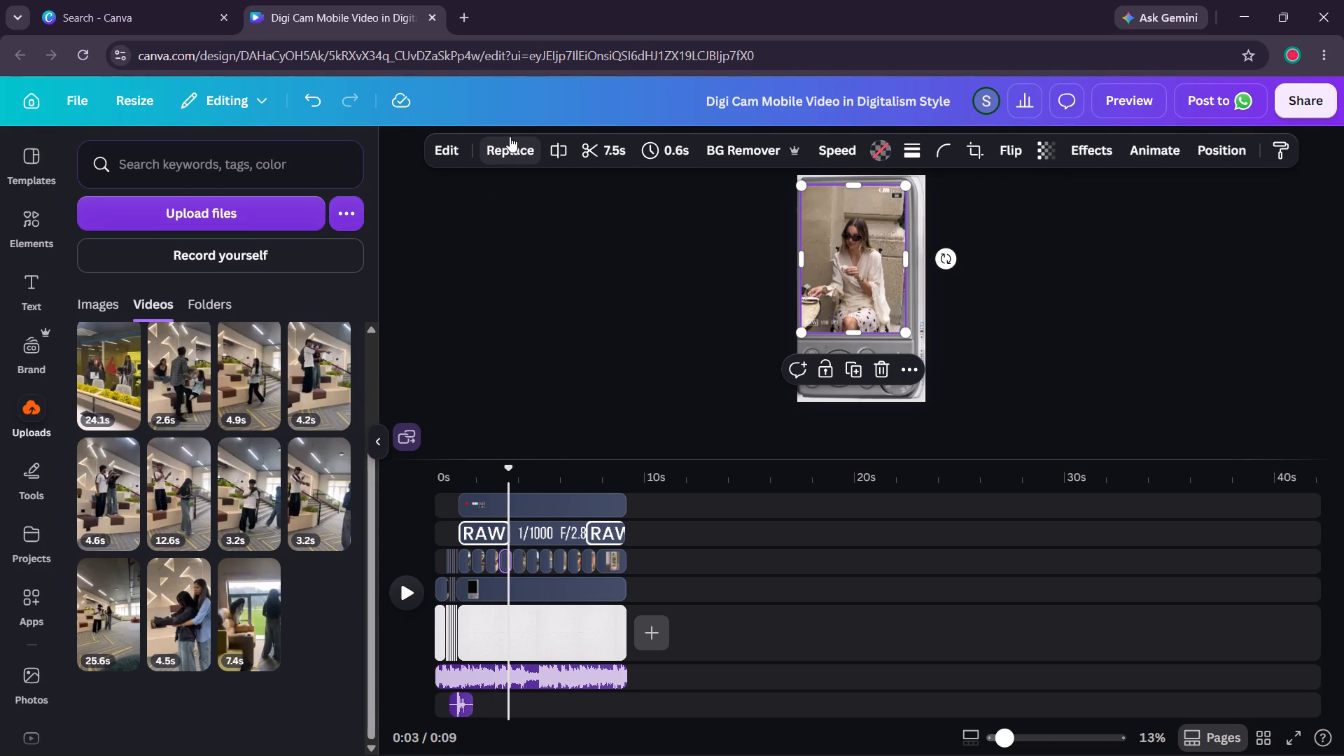
pyautogui.click(510, 136)
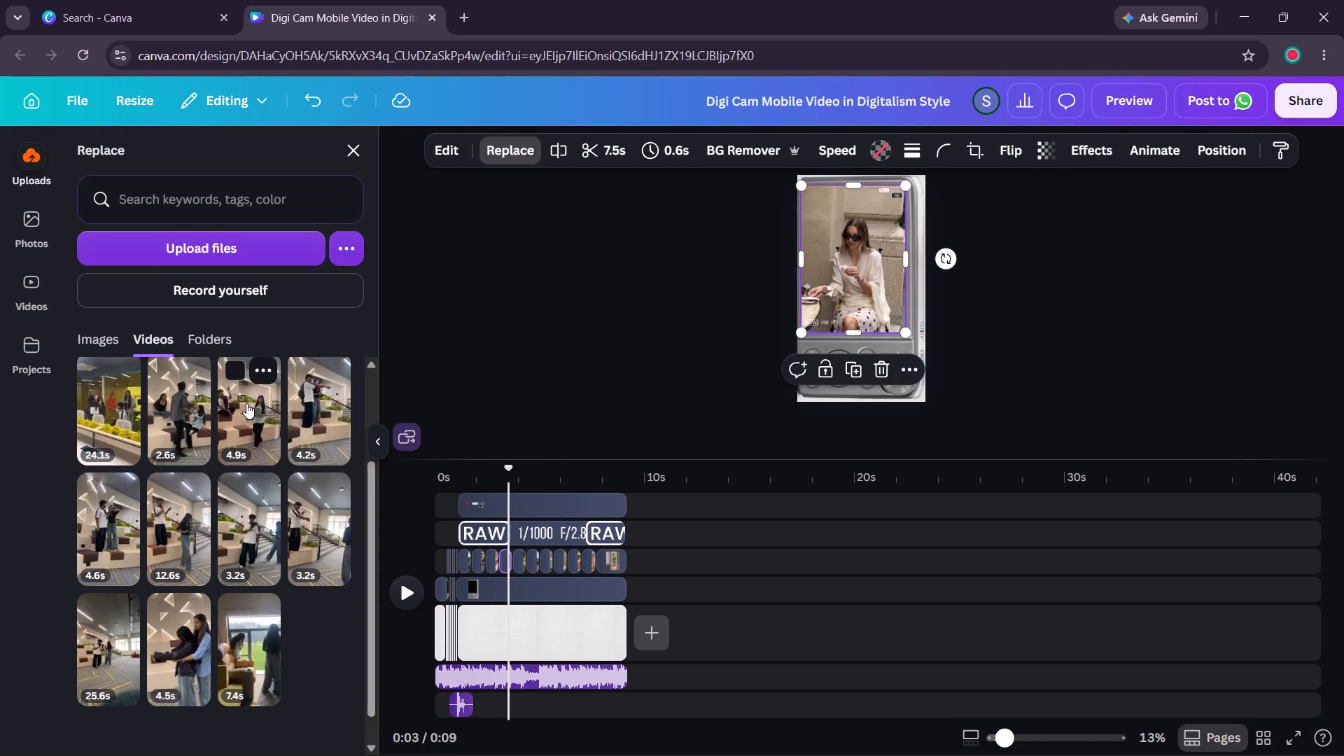
pyautogui.click(246, 403)
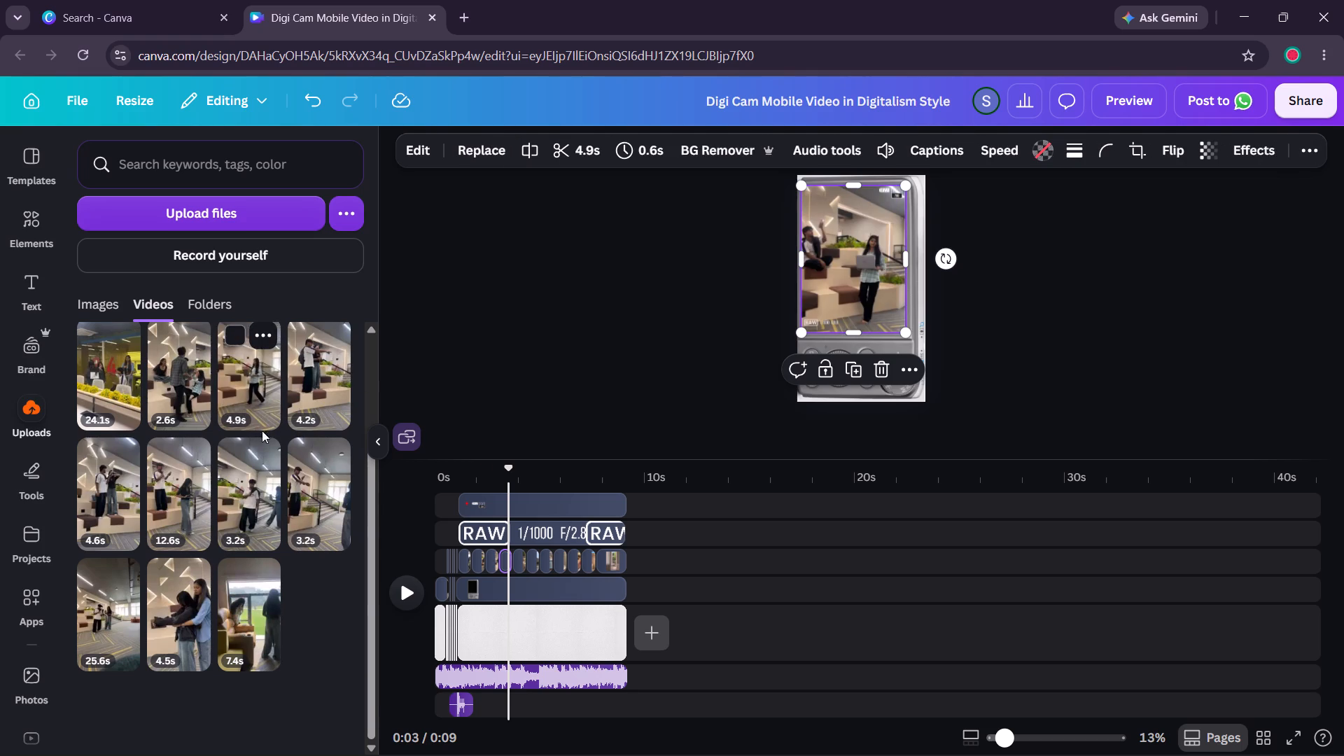
pyautogui.click(524, 568)
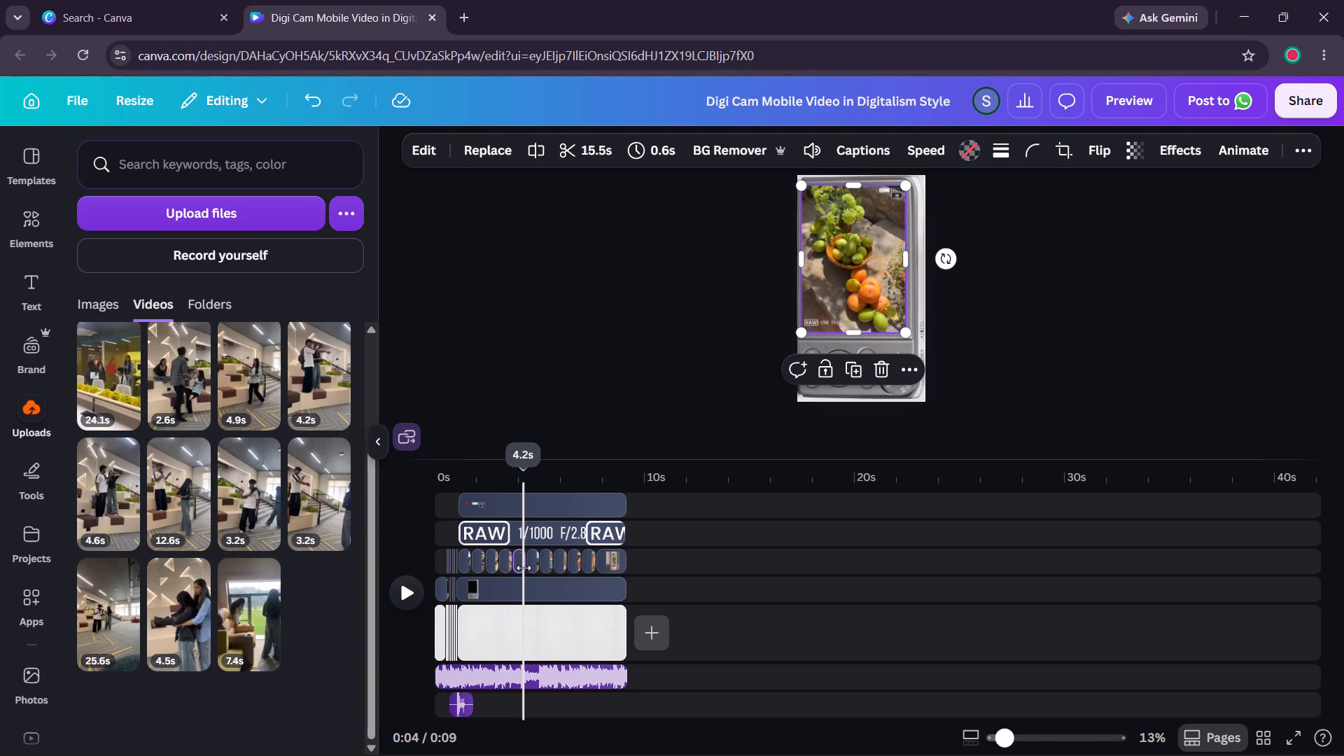
pyautogui.click(484, 153)
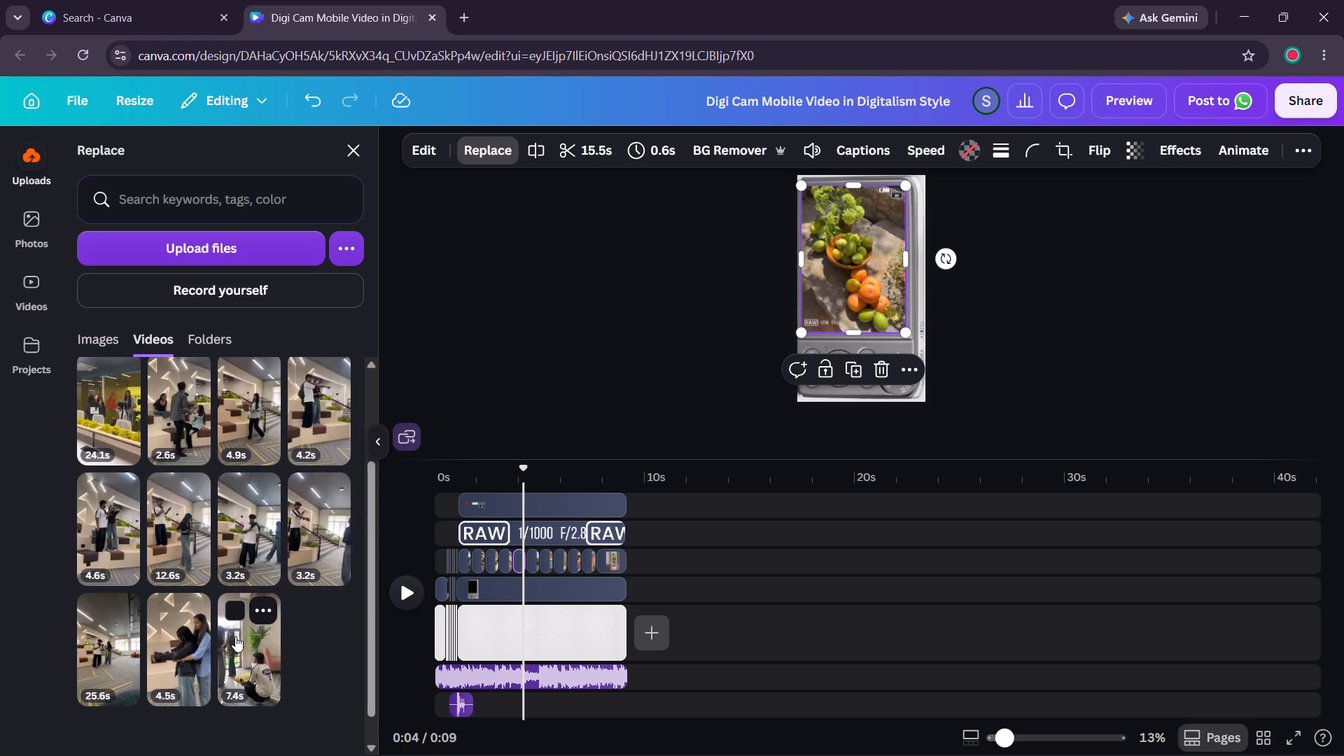
pyautogui.click(162, 664)
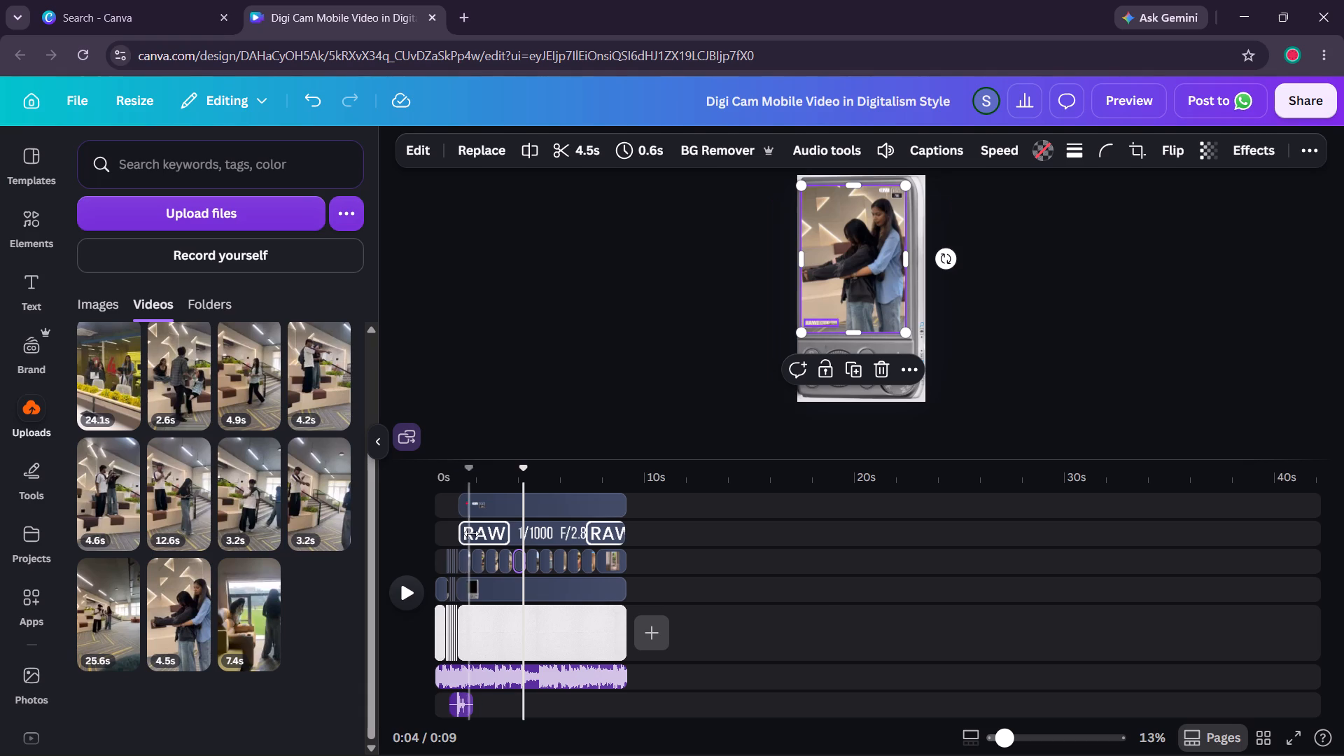
# Replace the second fountain clip with the uploaded 25.6s video and the shop-display clip with the 4.6s video.
pyautogui.click(528, 561)
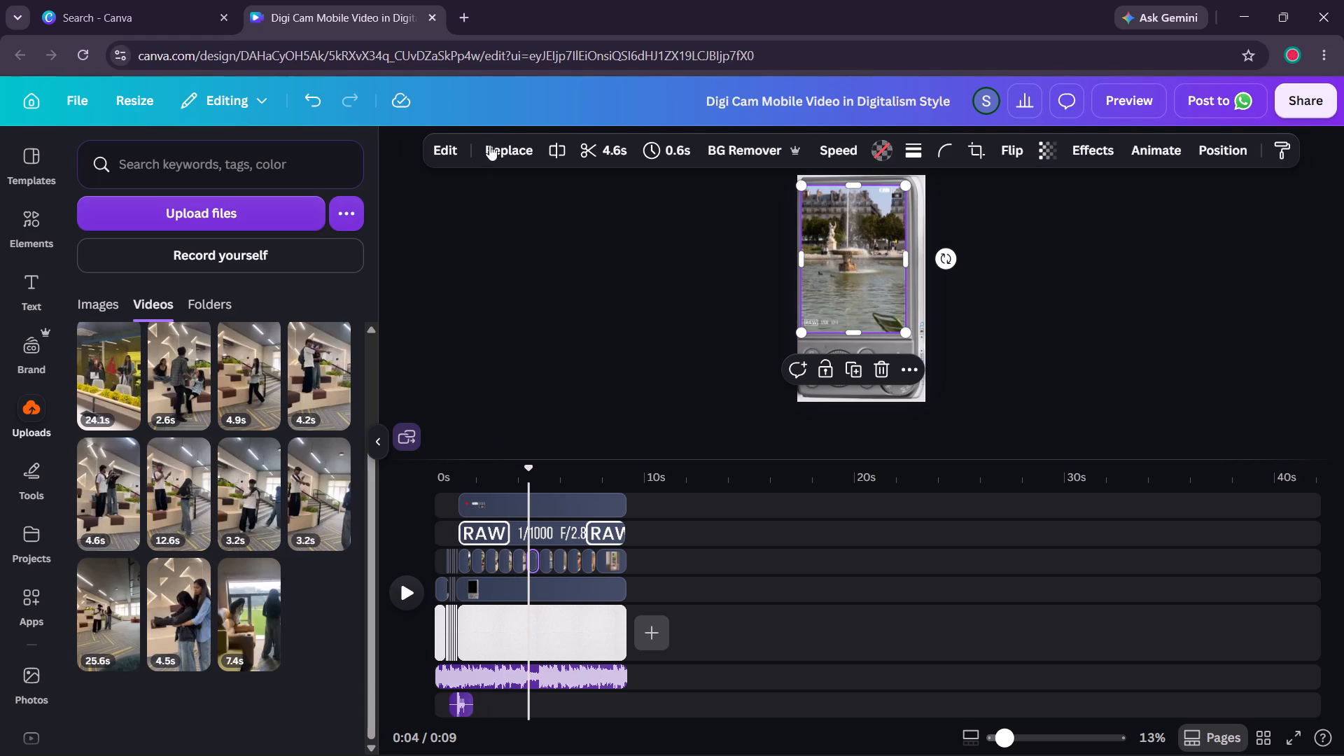
pyautogui.click(504, 160)
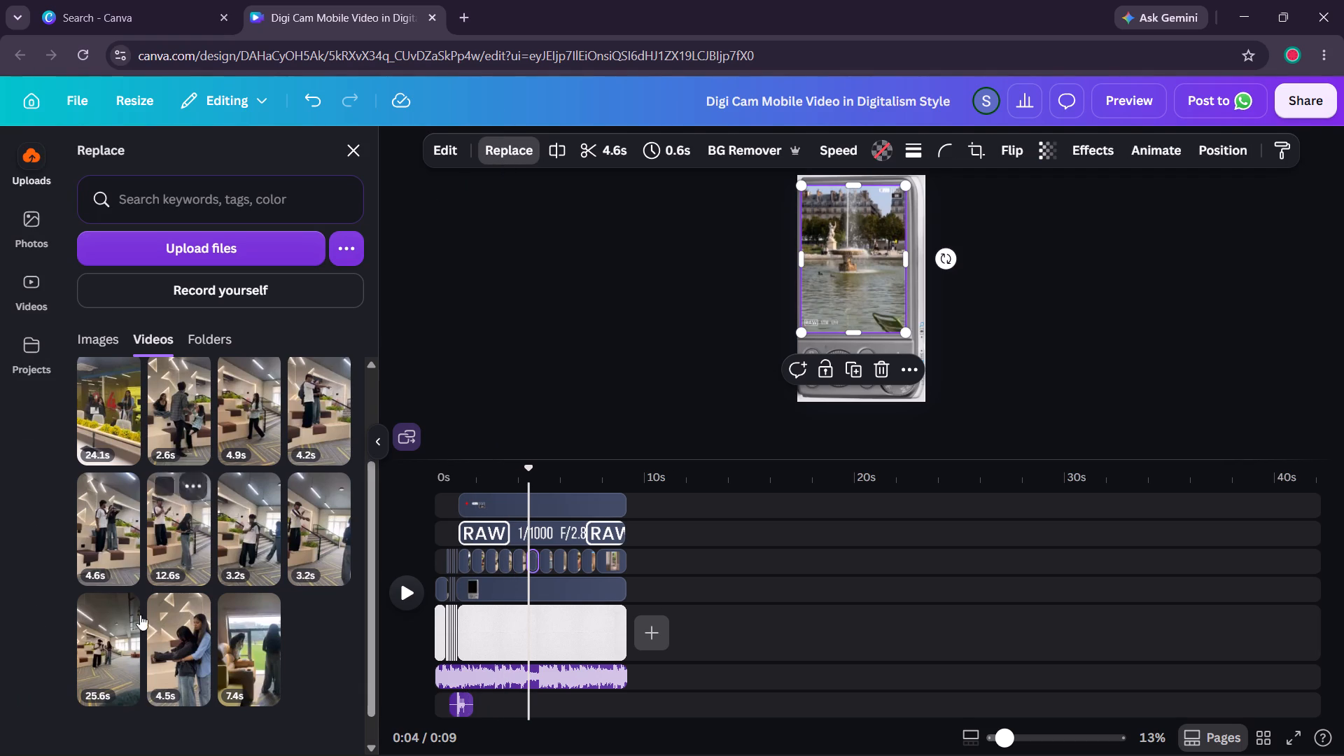
pyautogui.click(106, 654)
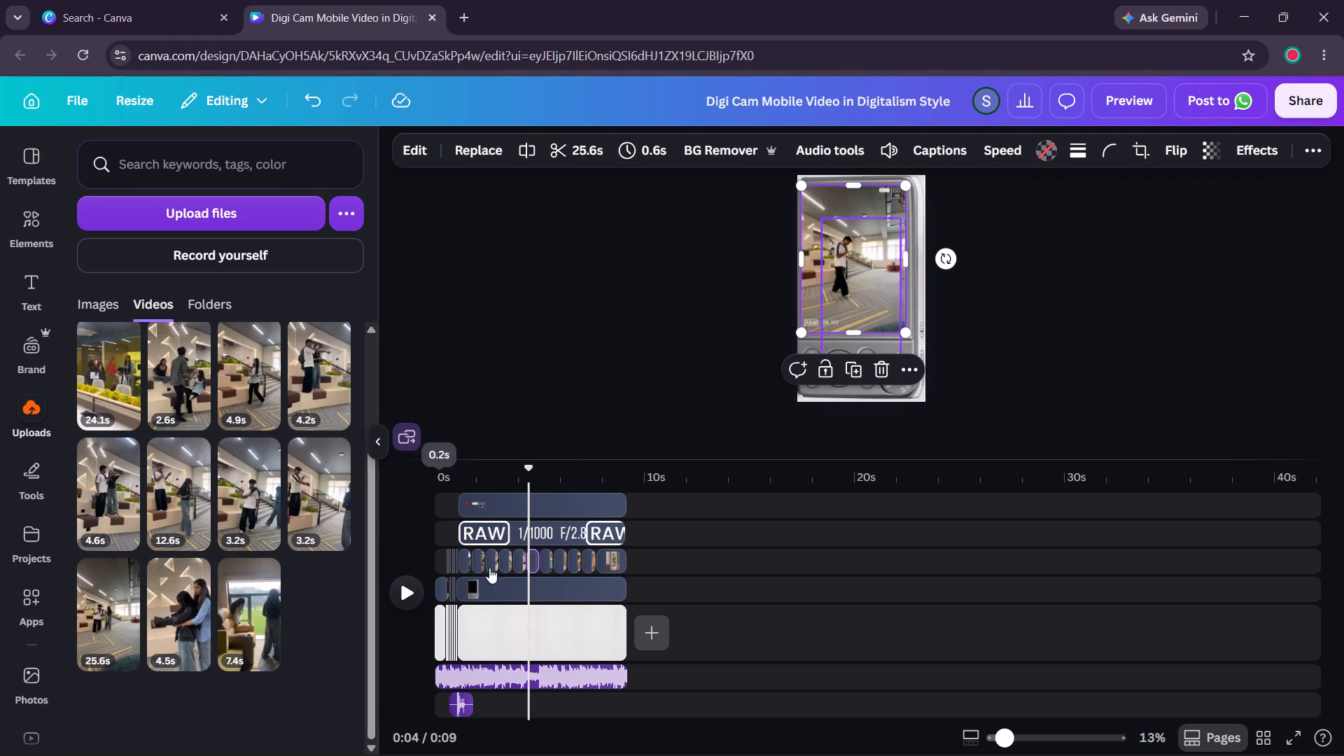
pyautogui.click(550, 554)
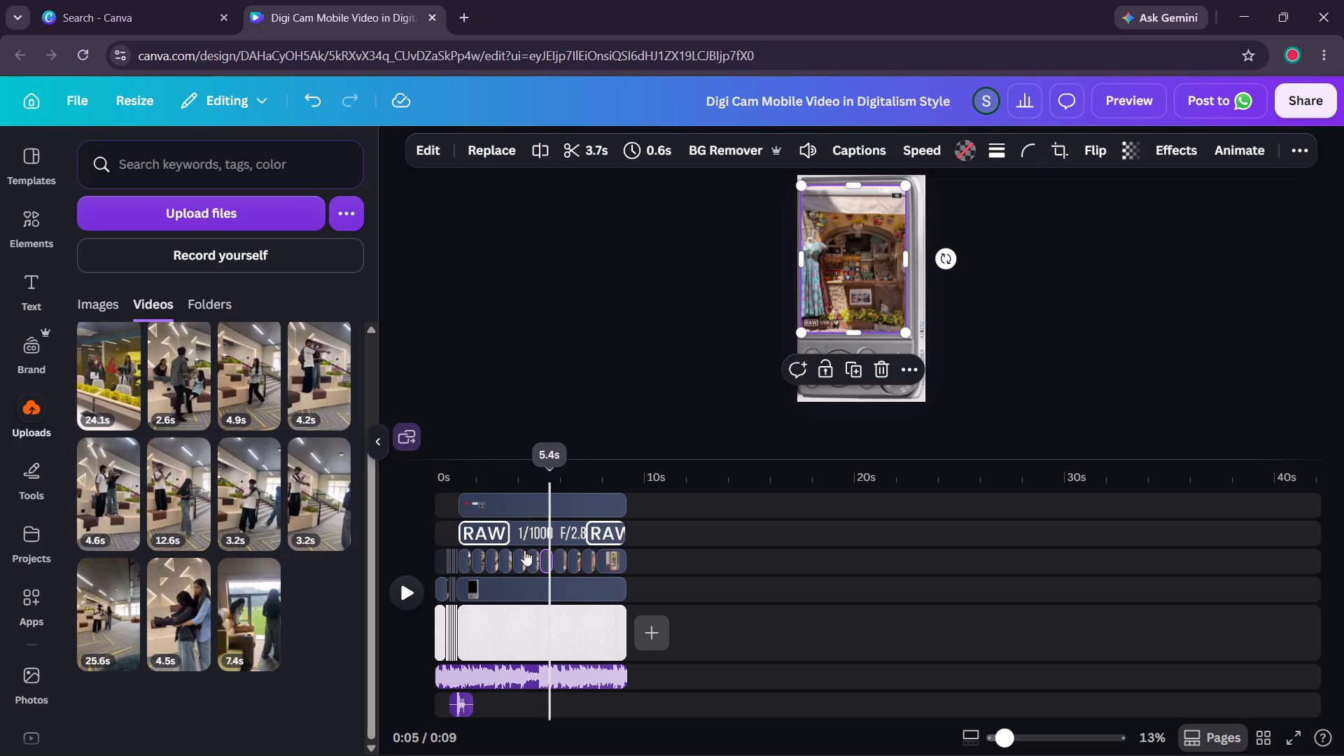
pyautogui.click(475, 161)
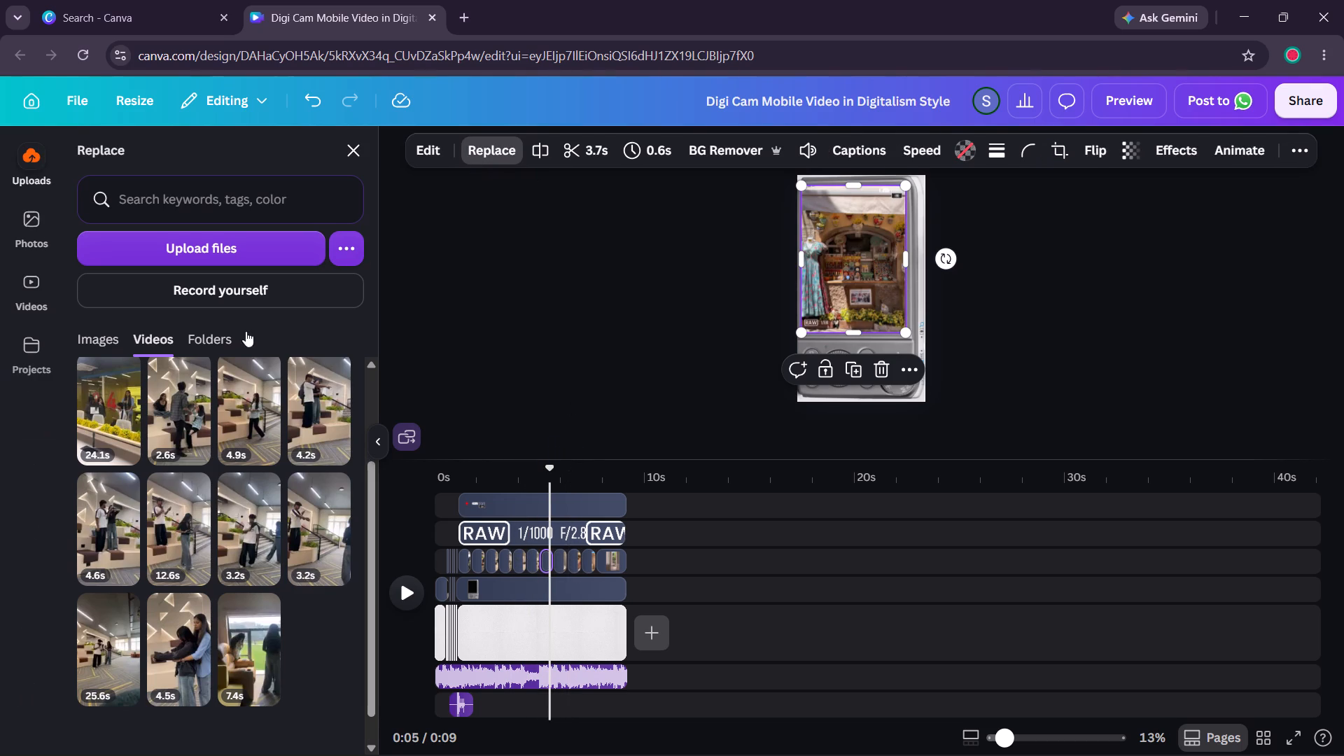
pyautogui.scroll(1, 183, 405)
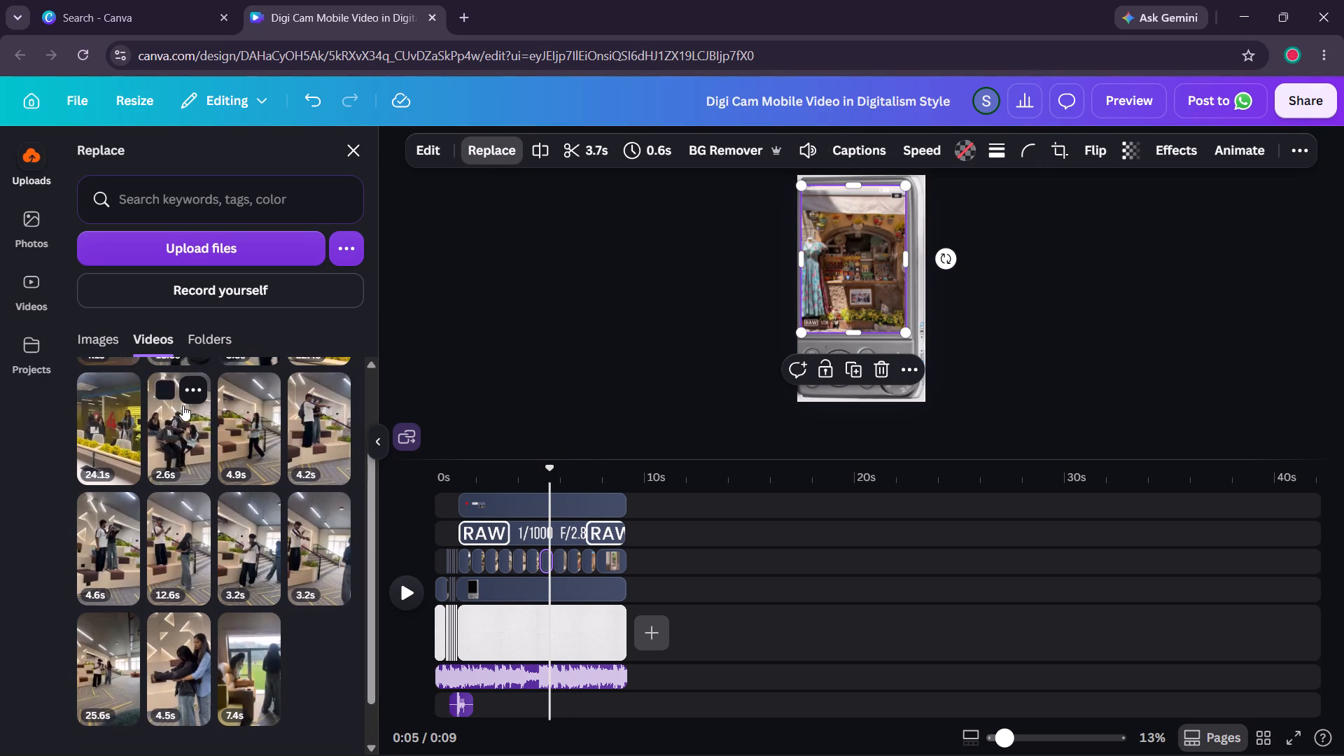
pyautogui.scroll(2, 183, 405)
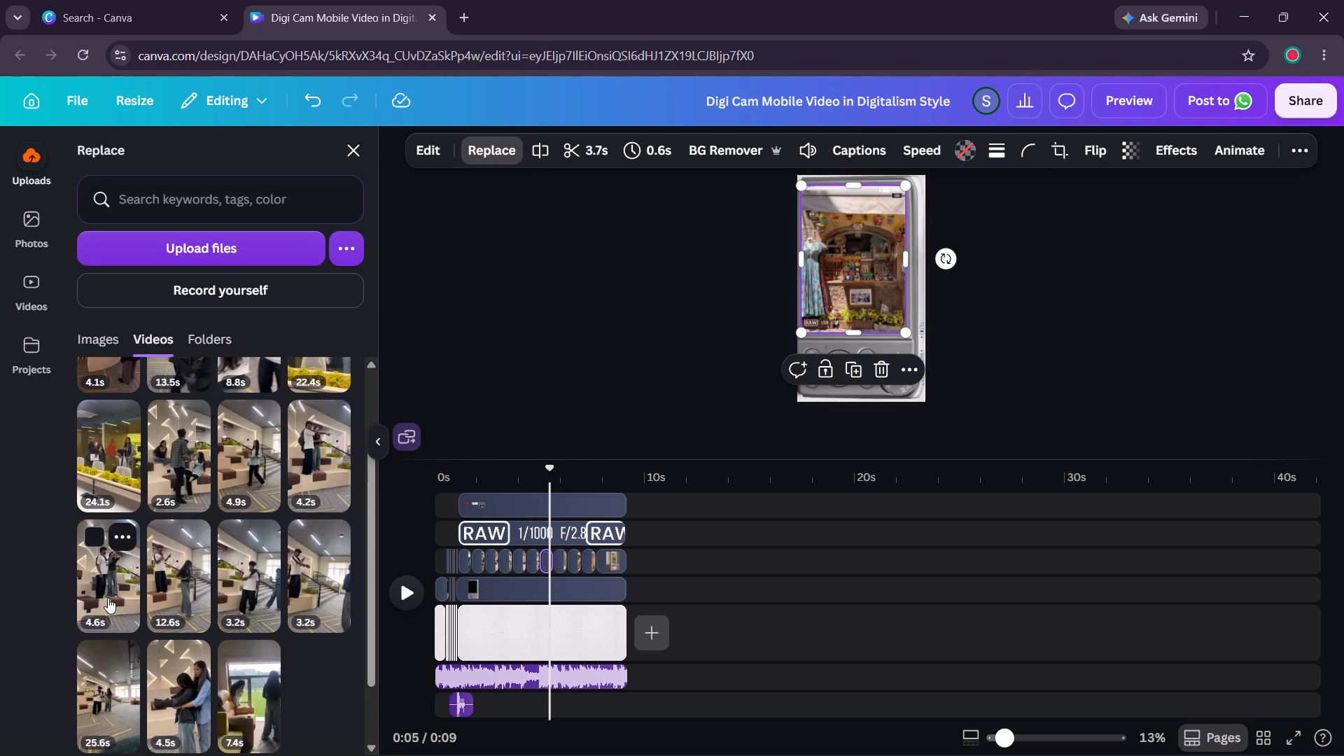
pyautogui.click(108, 598)
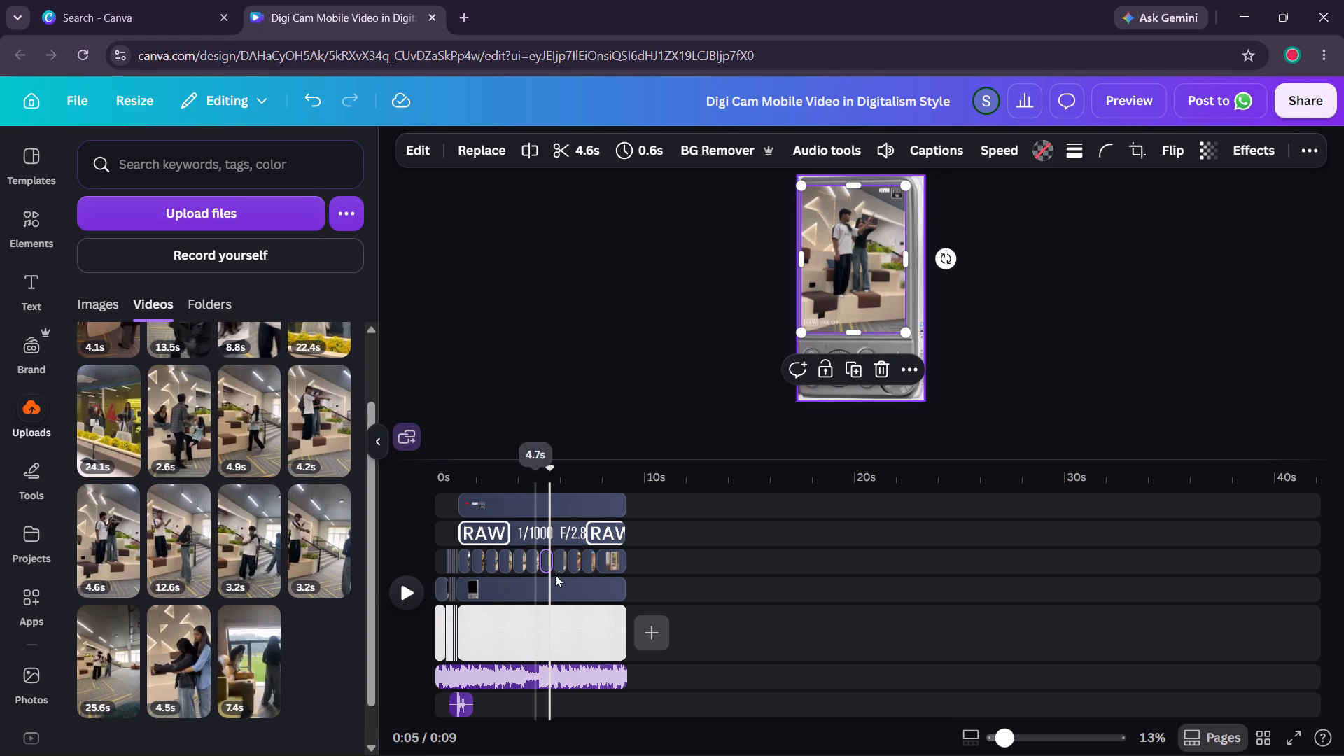
# Replace the second seated-woman clip with the uploaded 4.1s video and the cocktail clip with the 13.5s video.
pyautogui.click(558, 562)
pyautogui.scroll(1, 231, 472)
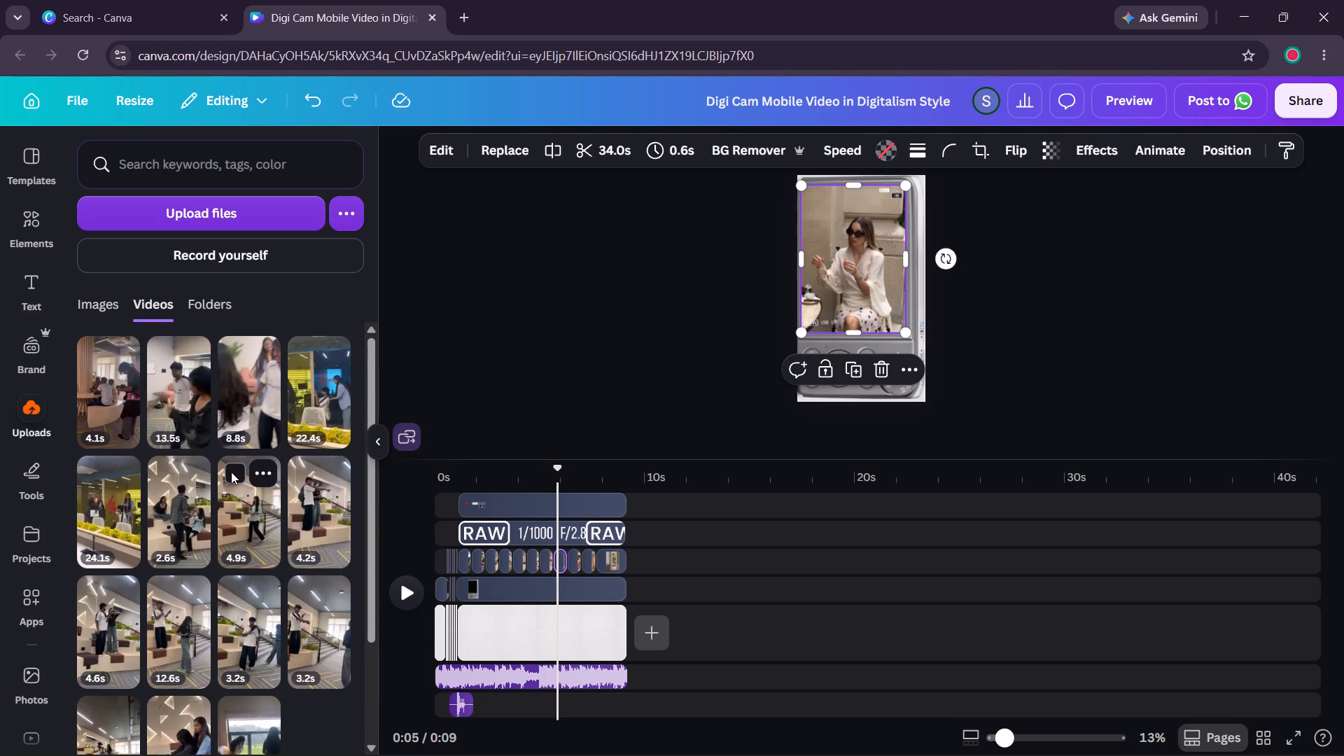
pyautogui.scroll(1, 231, 472)
pyautogui.click(491, 156)
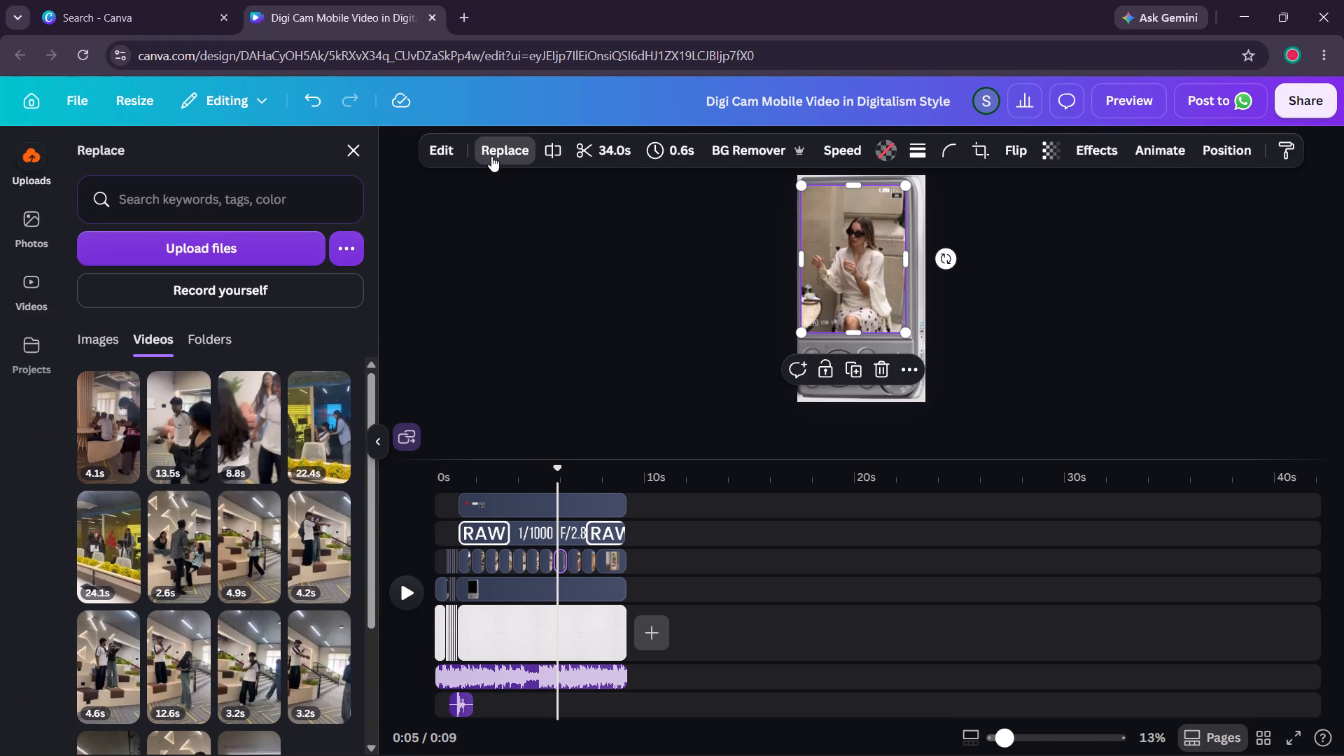
pyautogui.click(111, 442)
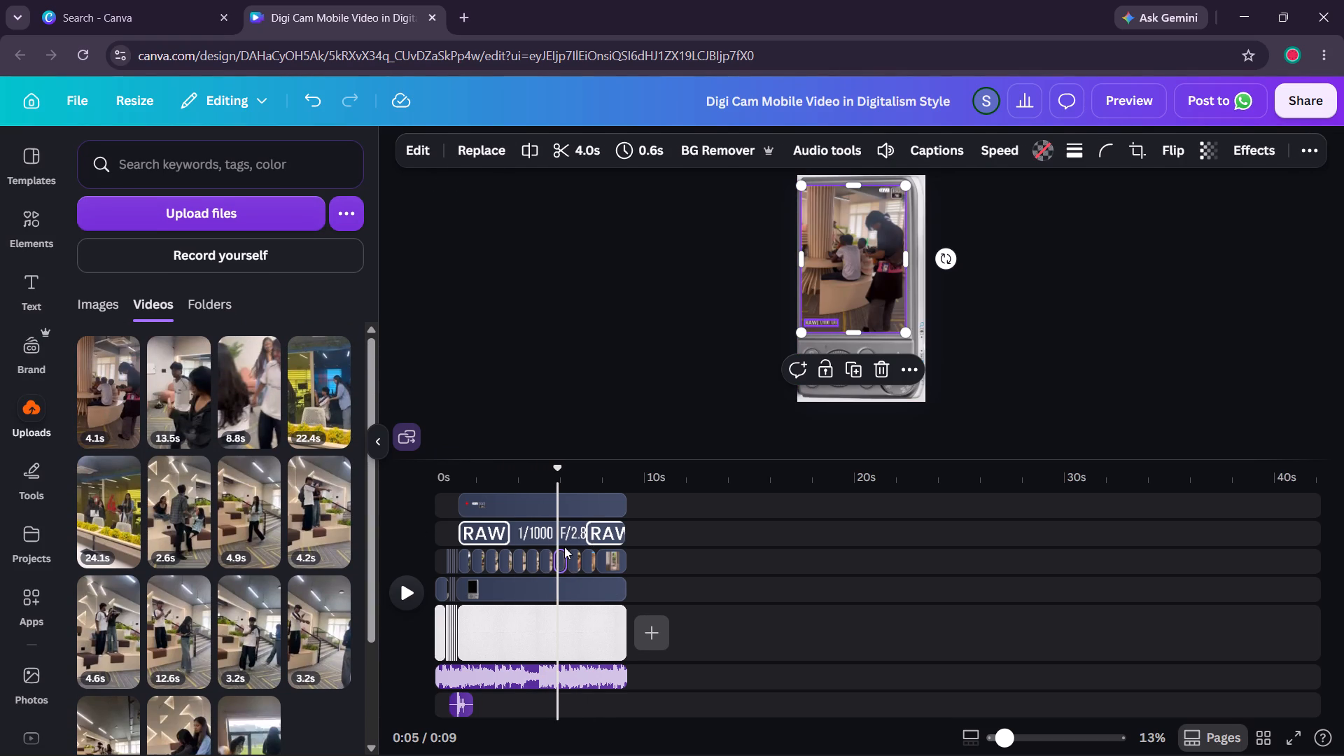
pyautogui.click(571, 563)
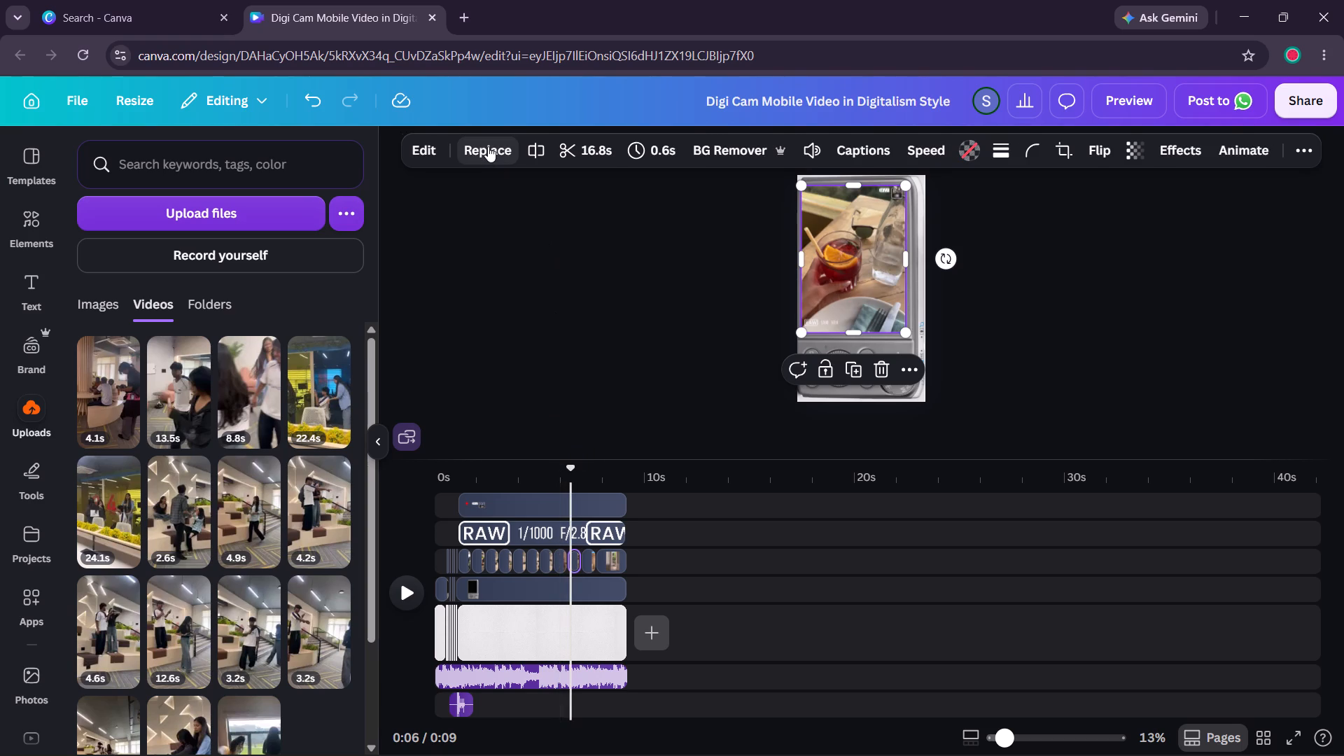
pyautogui.click(488, 146)
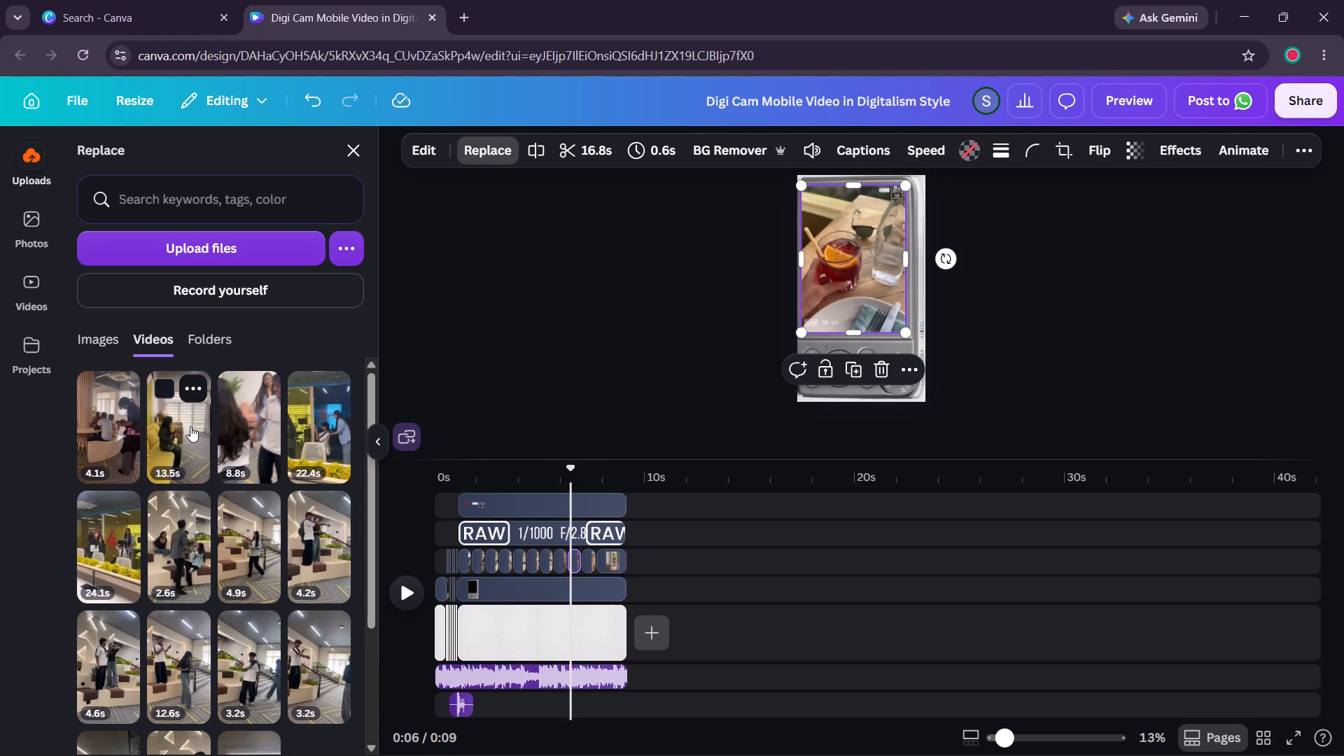
pyautogui.click(190, 426)
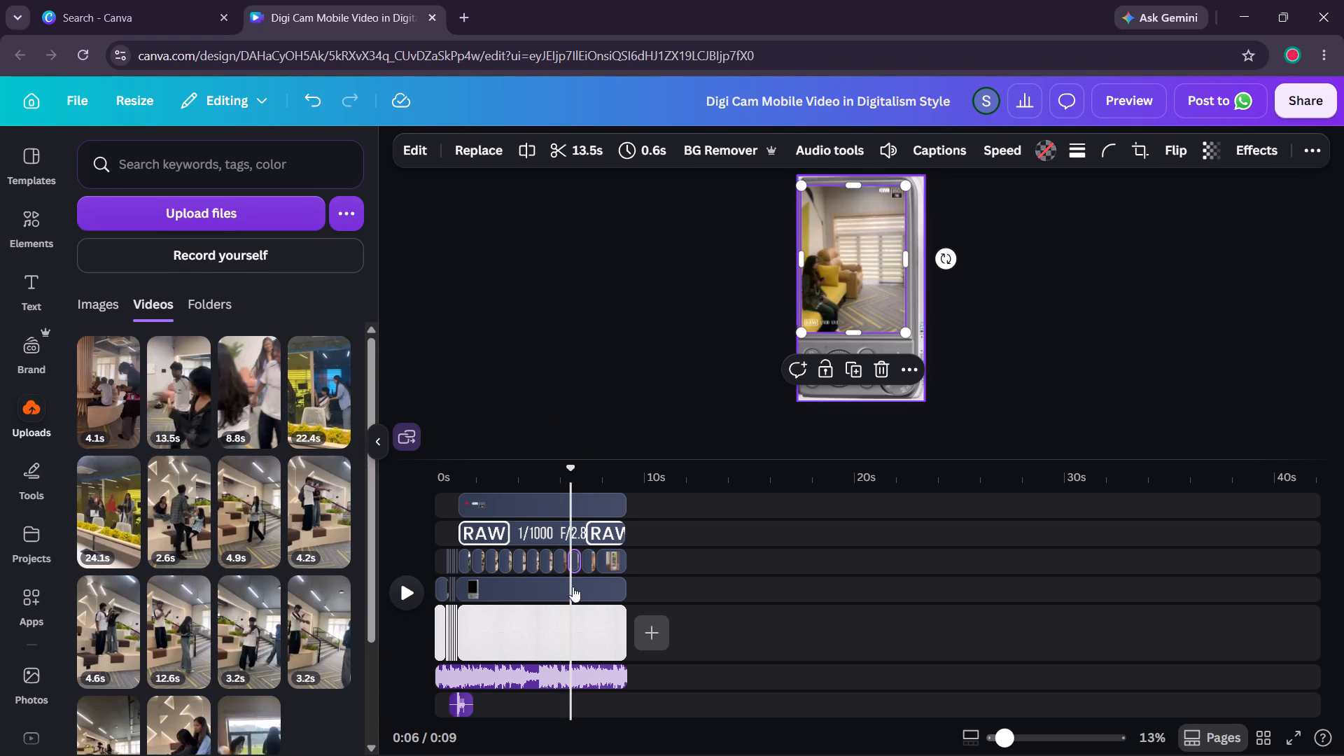
# Replace the clip of the stone building with green shutters with the uploaded 12.6s video.
pyautogui.click(581, 559)
pyautogui.click(591, 560)
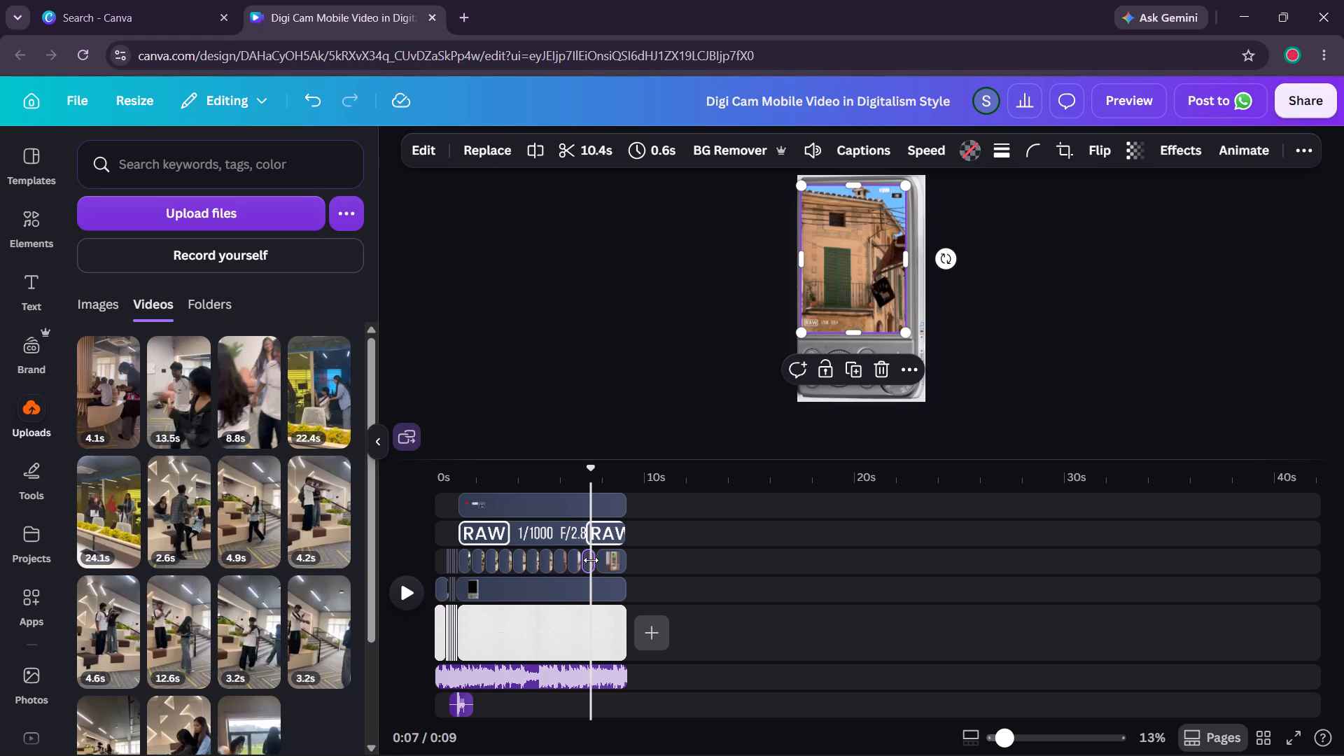
pyautogui.click(488, 146)
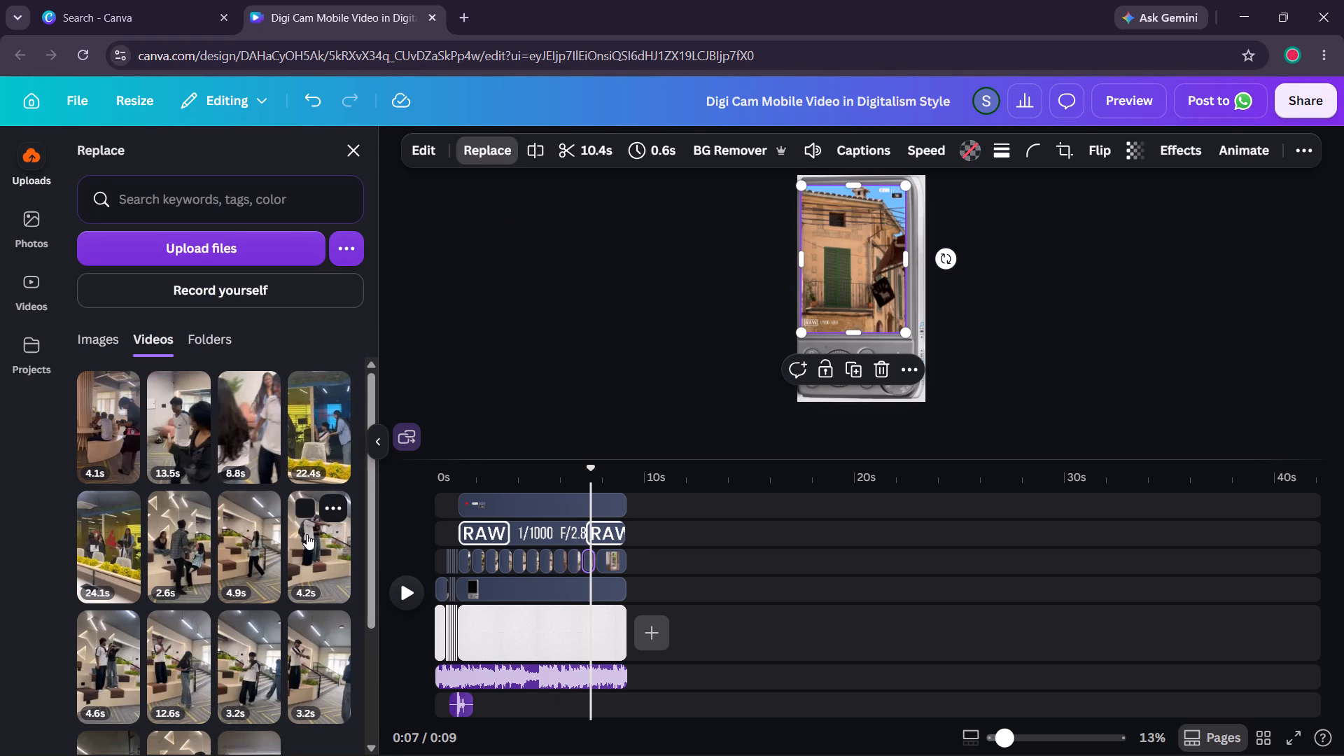
pyautogui.scroll(-2, 254, 671)
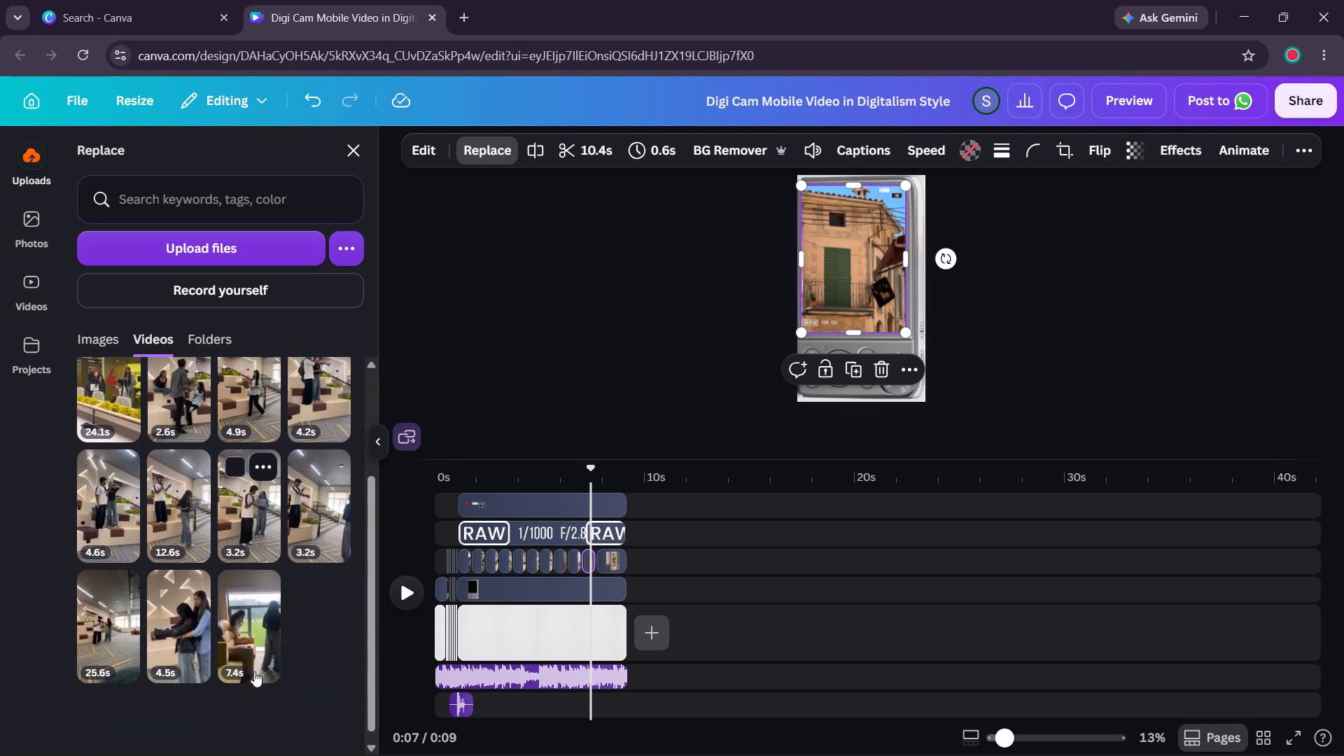
pyautogui.click(188, 503)
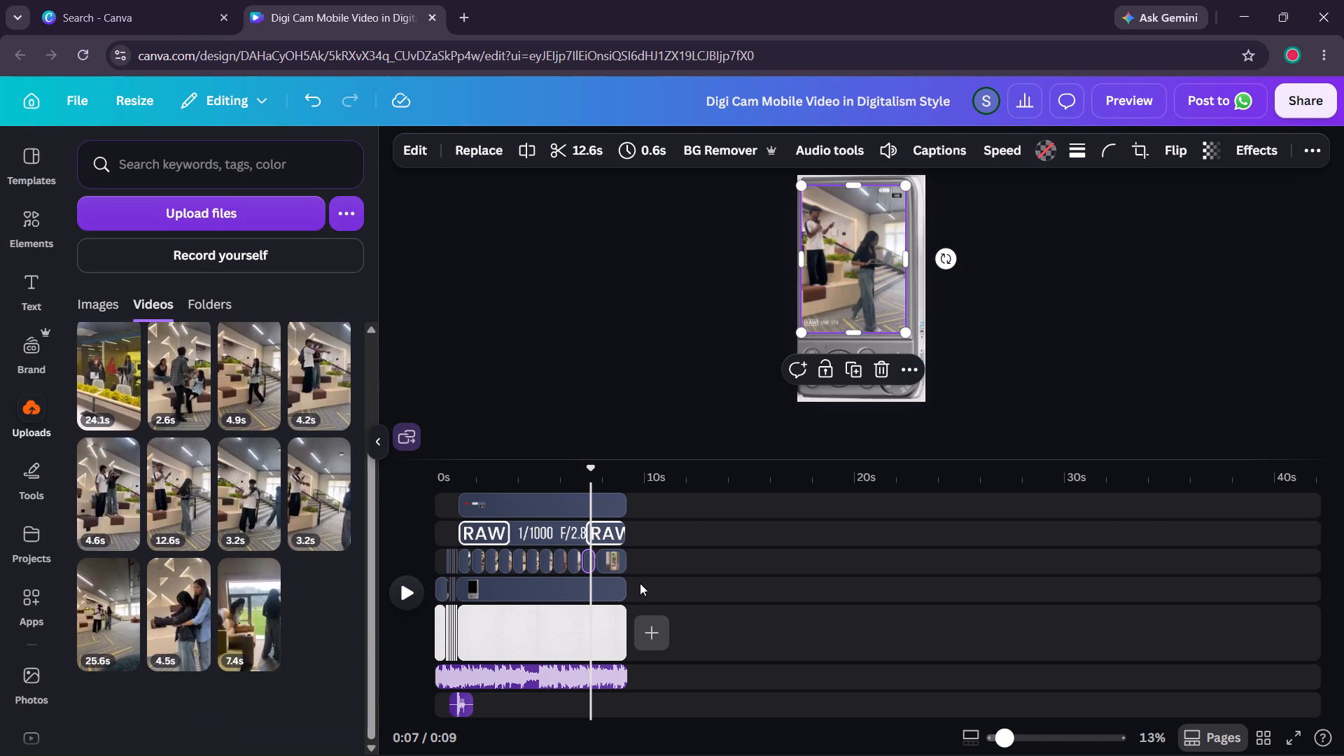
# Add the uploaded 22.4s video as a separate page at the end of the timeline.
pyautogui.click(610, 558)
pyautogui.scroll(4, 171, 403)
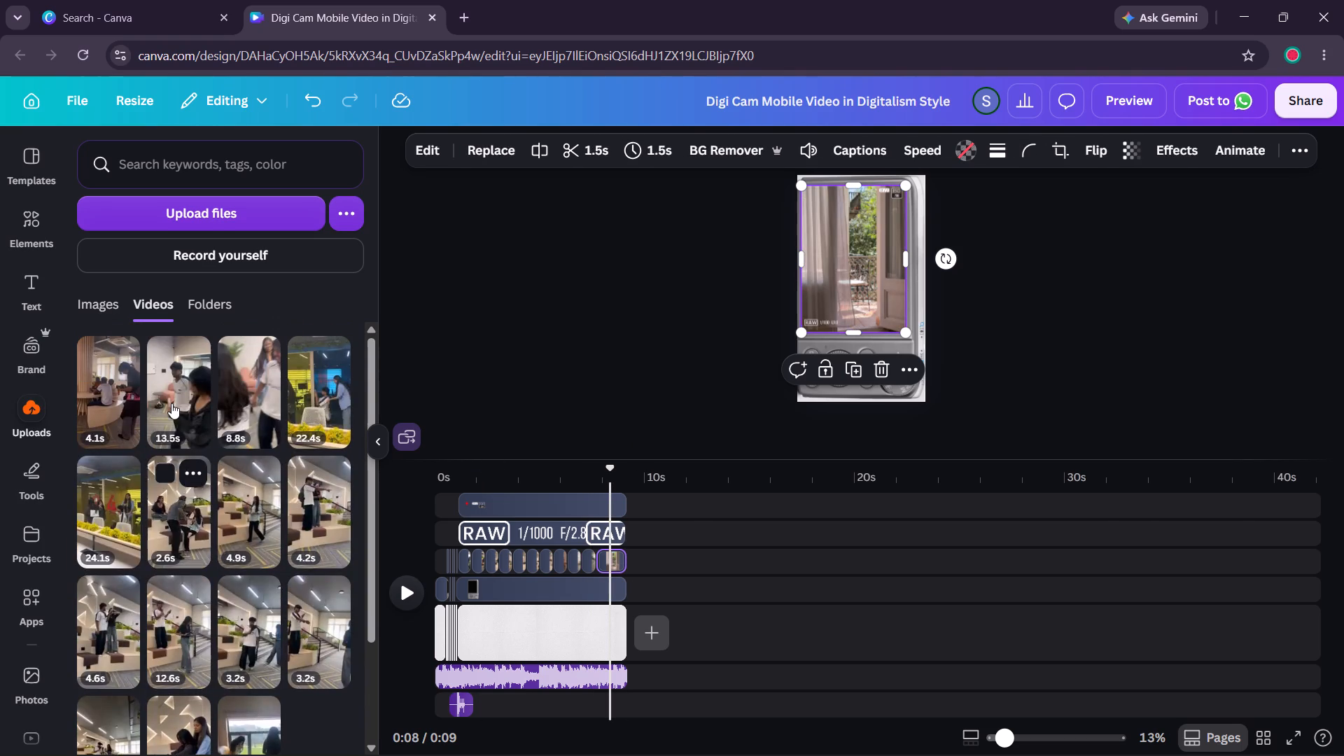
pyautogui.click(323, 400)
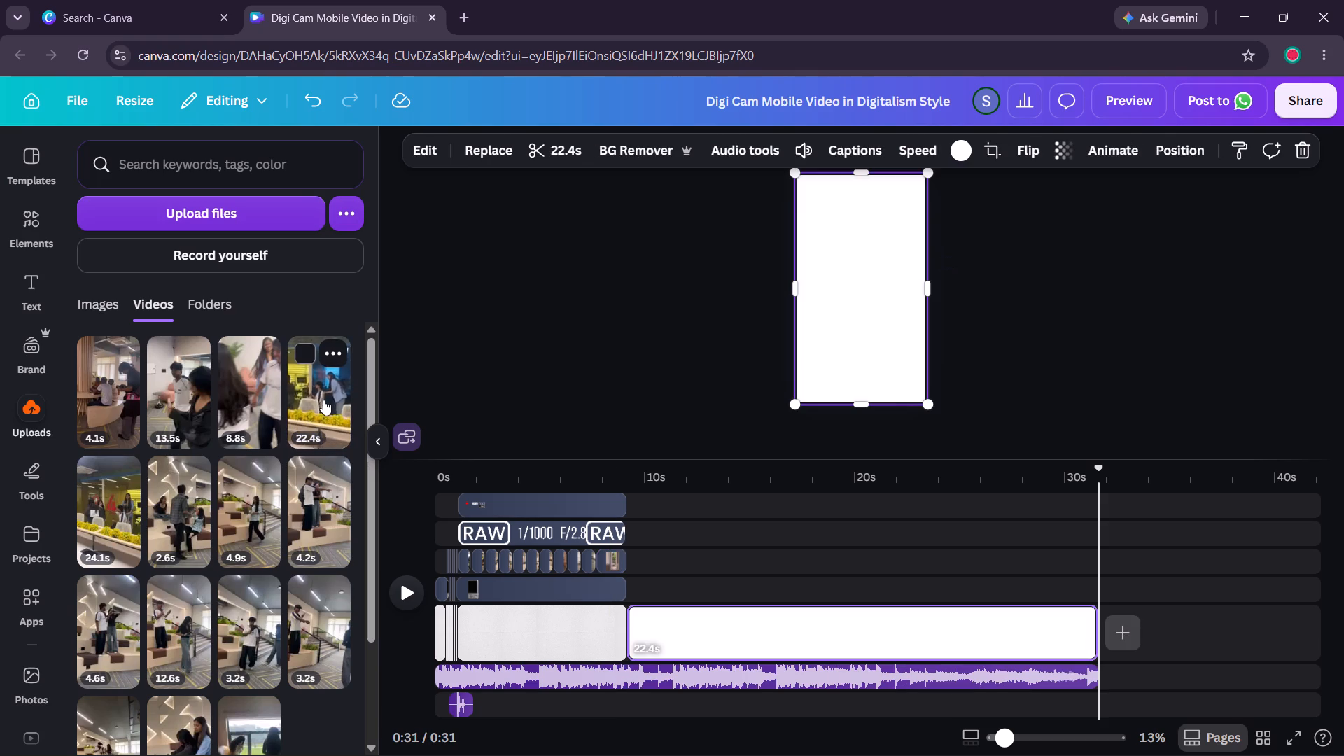
# Replace the final clip of the curtained balcony door with the uploaded 22.4s video.
pyautogui.click(601, 556)
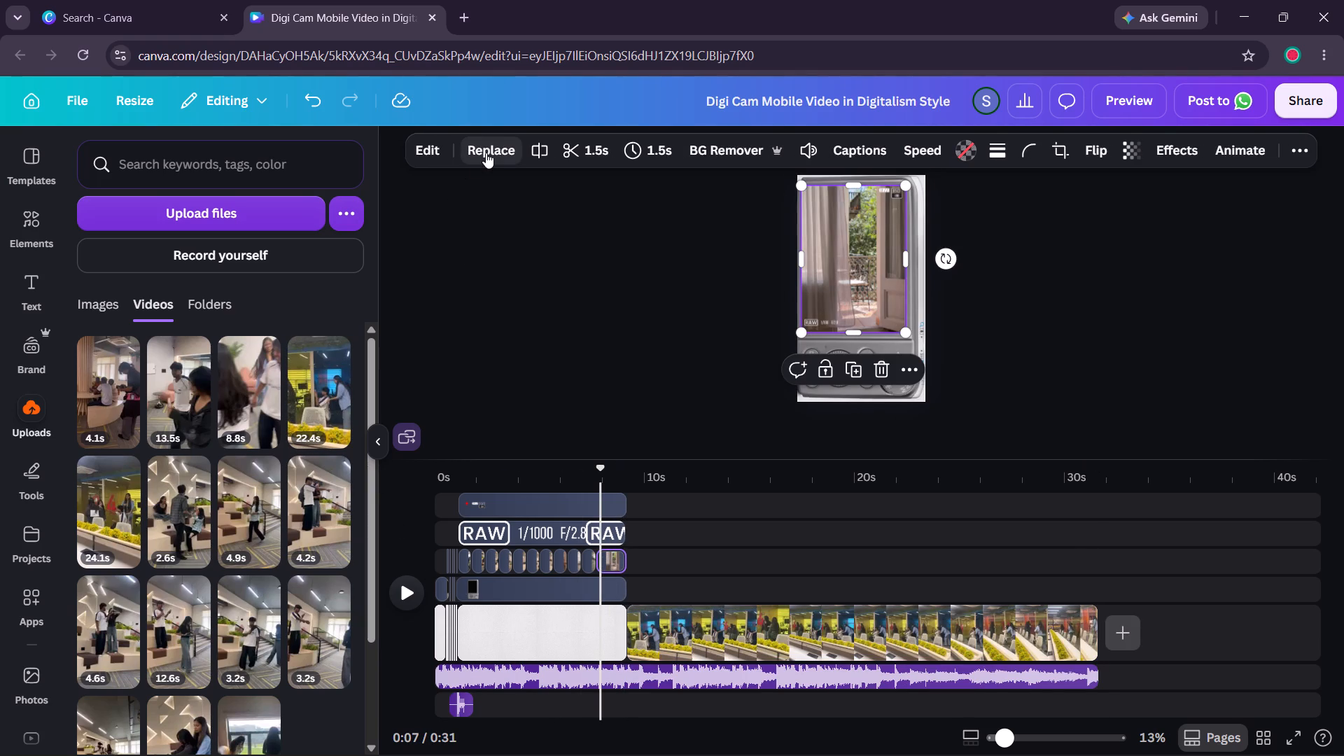
pyautogui.click(486, 153)
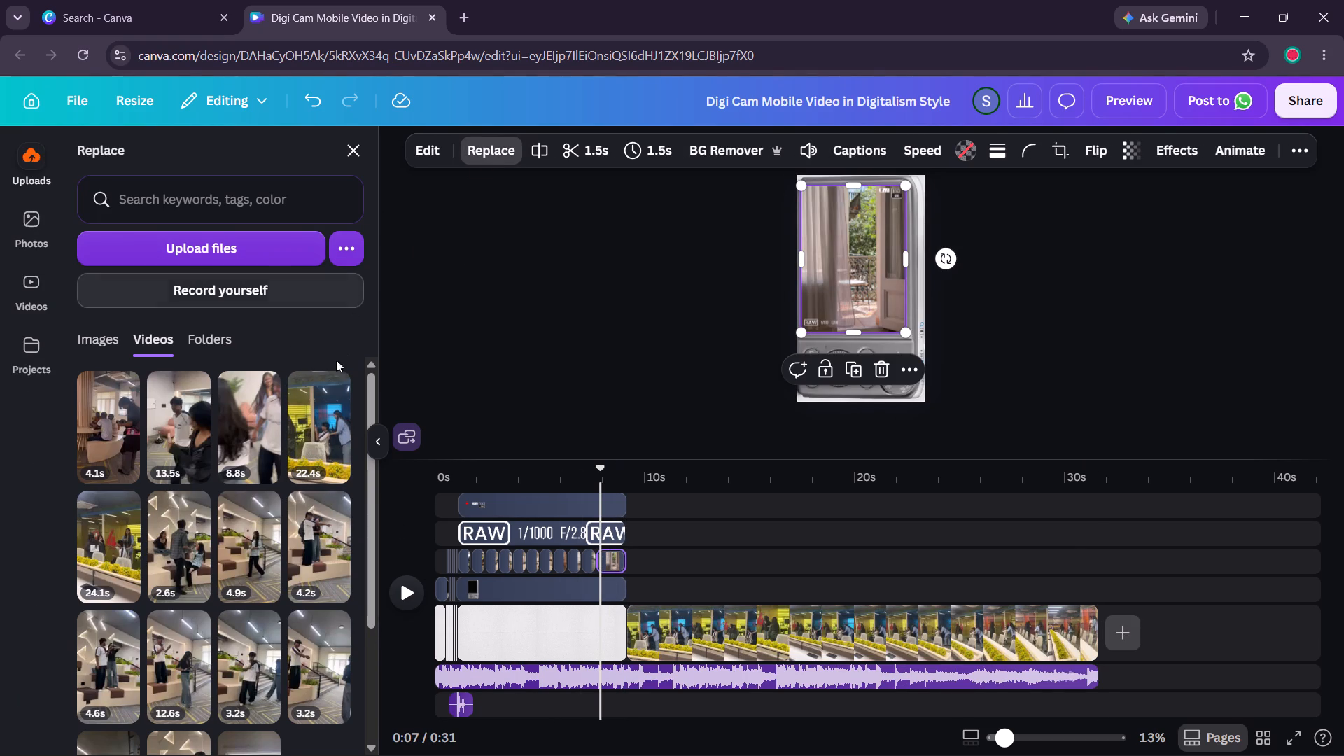
pyautogui.click(320, 407)
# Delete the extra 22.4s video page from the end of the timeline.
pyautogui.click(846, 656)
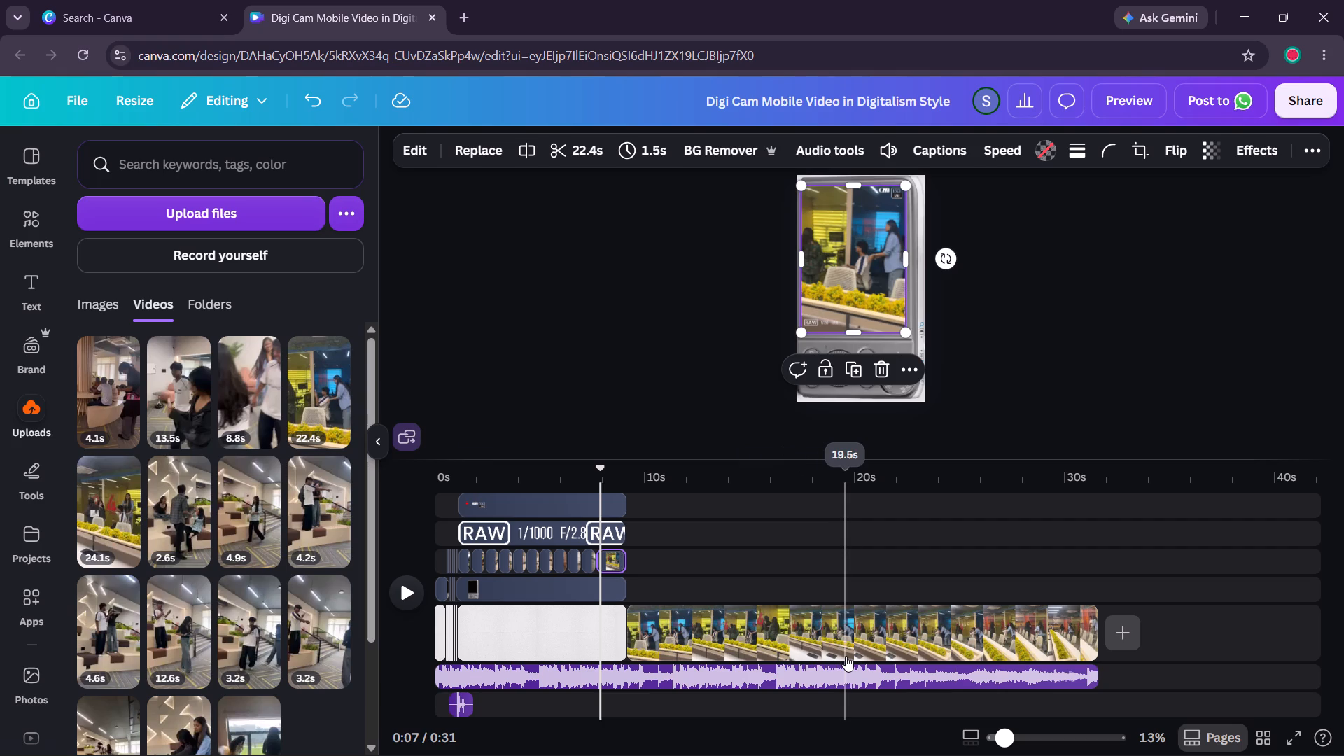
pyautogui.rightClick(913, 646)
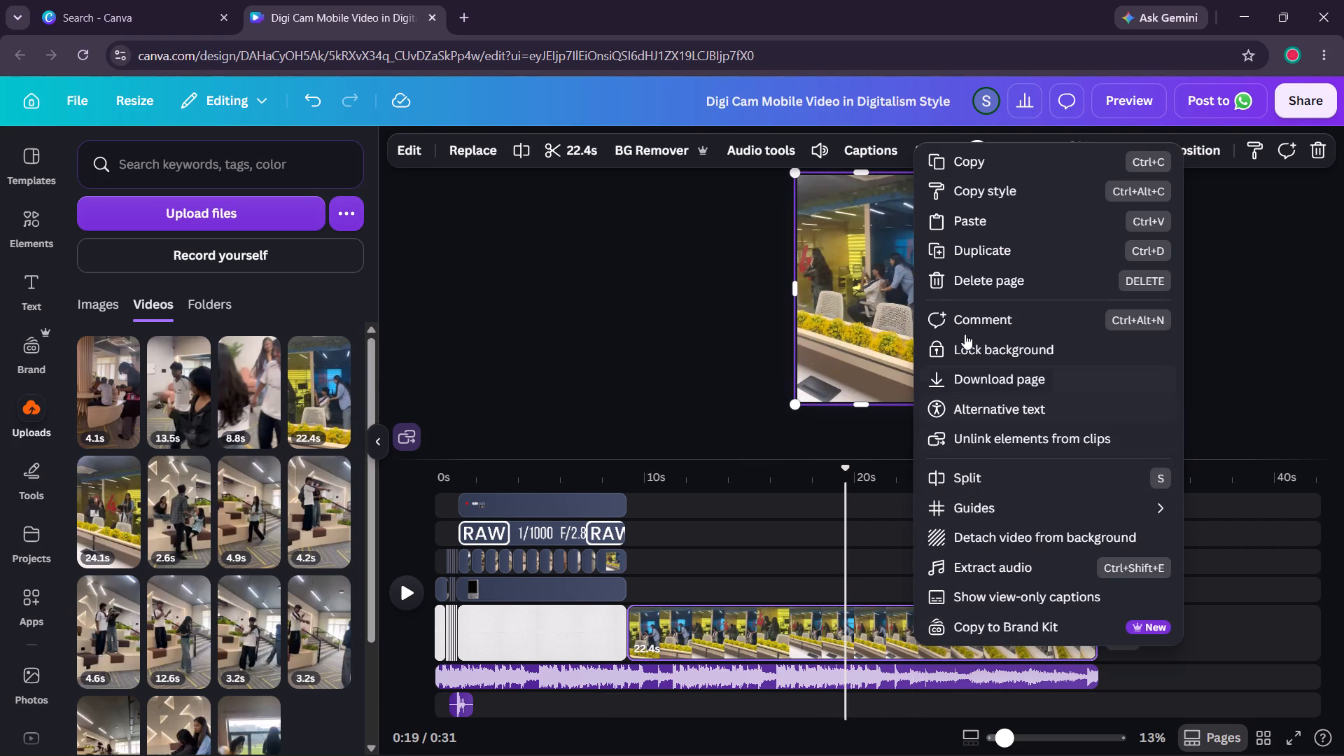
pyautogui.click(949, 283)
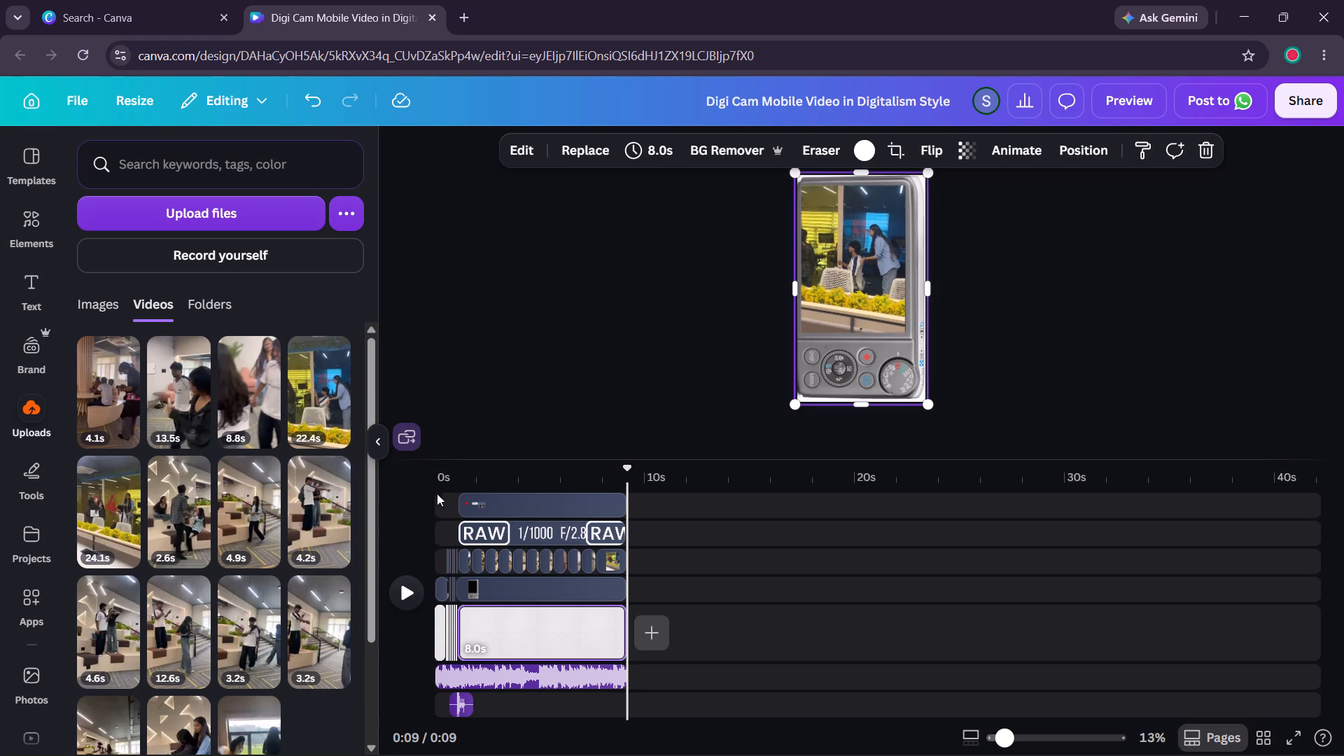
# Play the edited video from the beginning, and replay it from near the start to review the replaced clips.
pyautogui.click(443, 482)
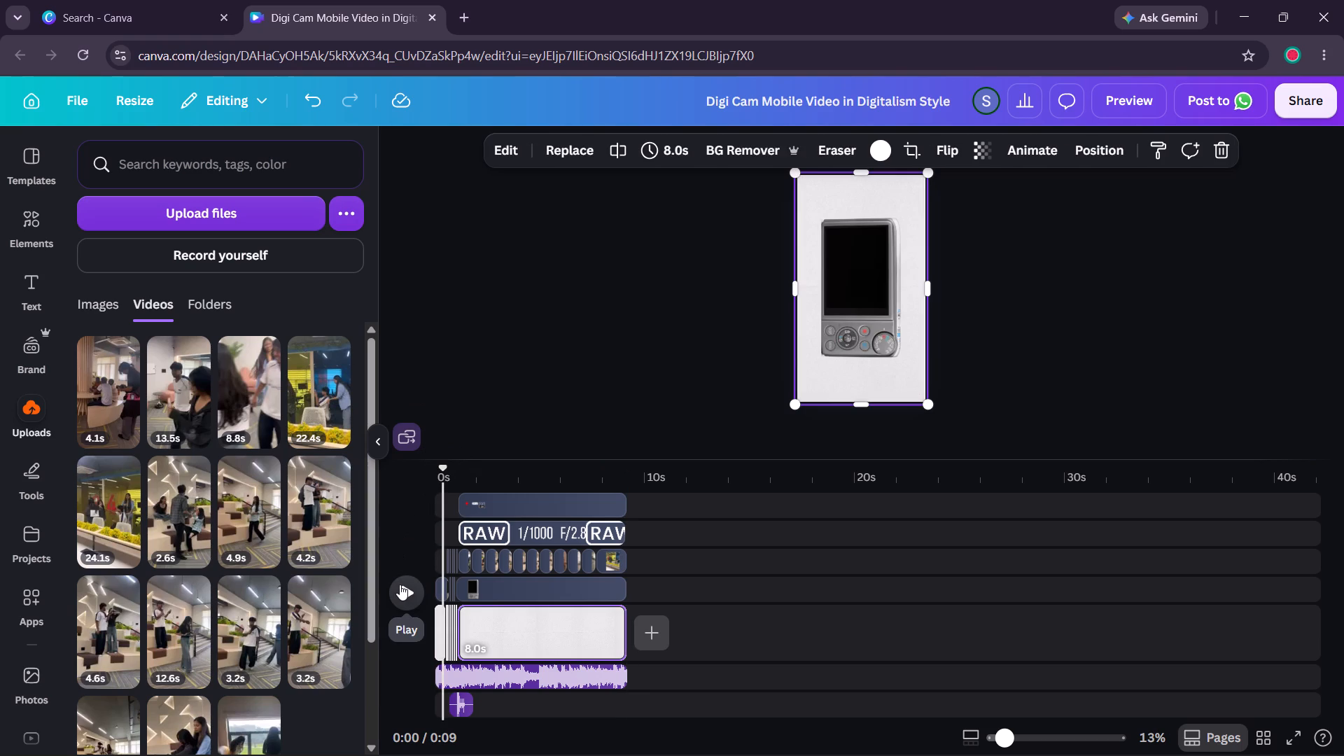
pyautogui.click(400, 584)
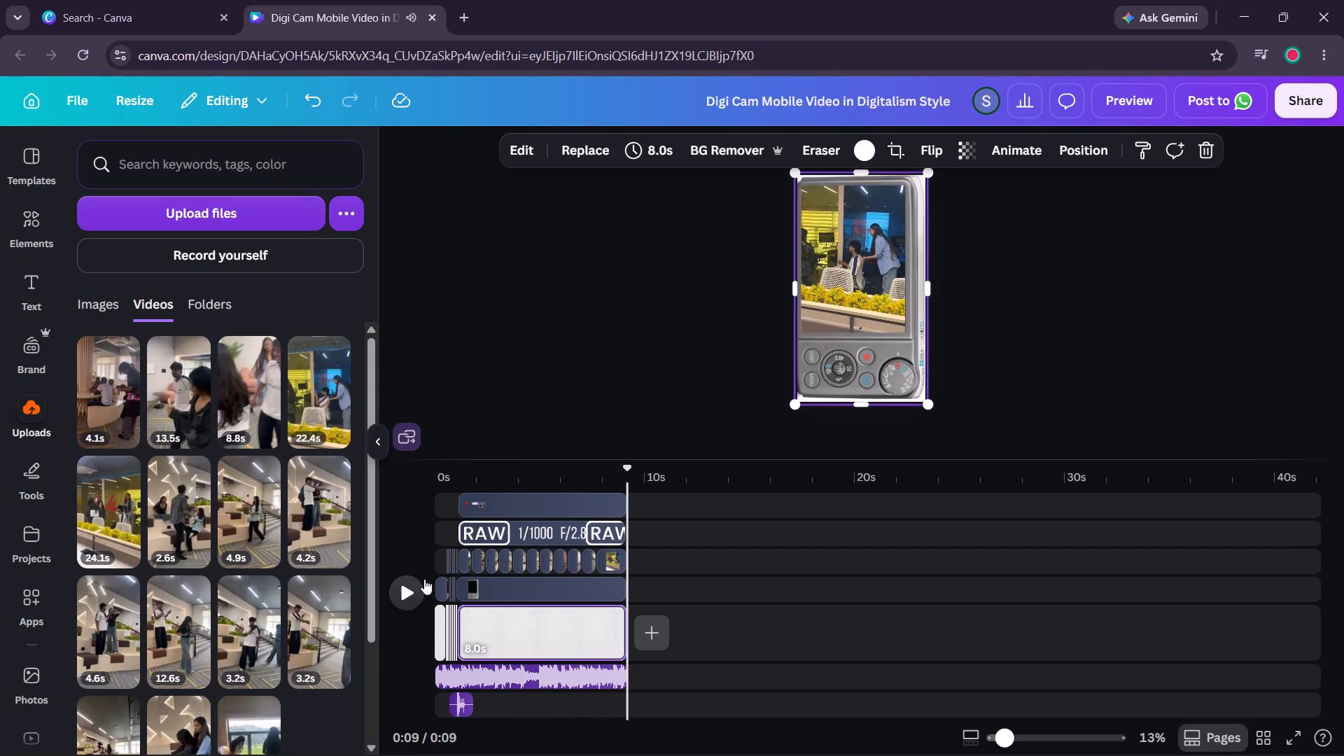
pyautogui.click(606, 564)
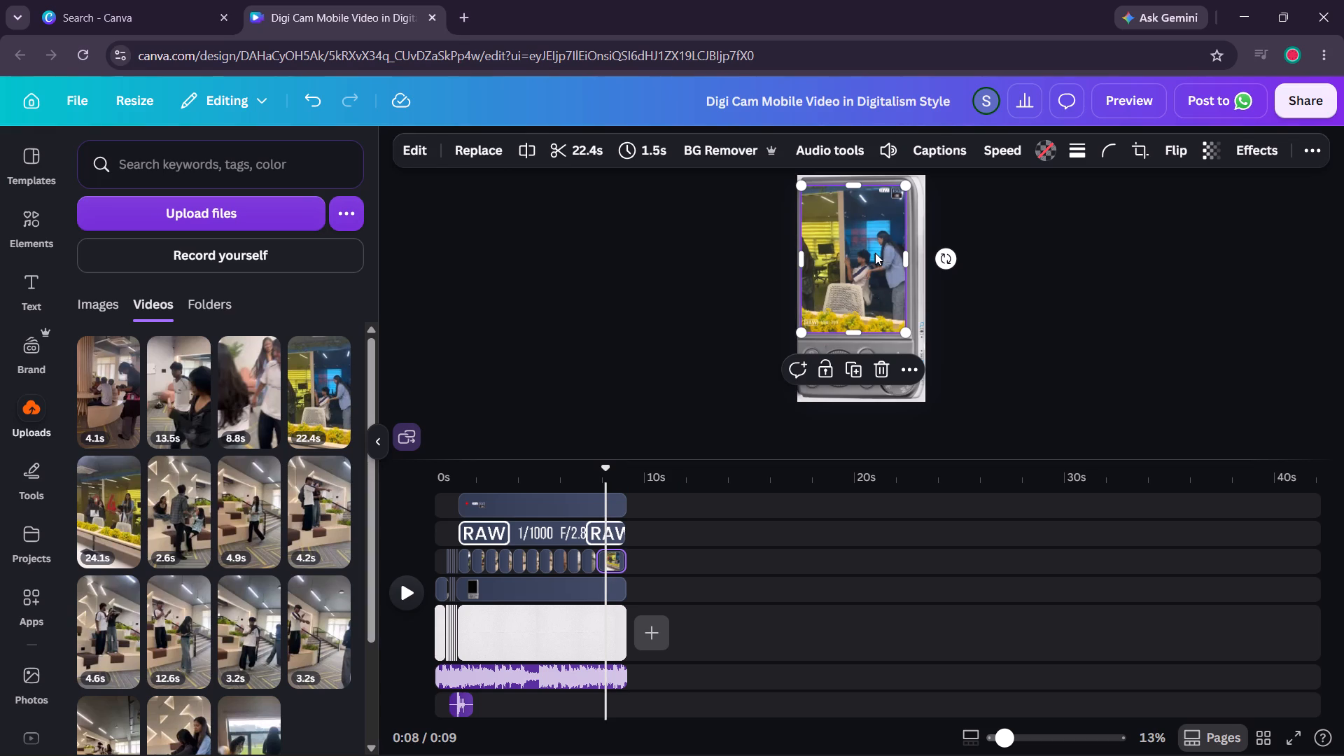
pyautogui.click(447, 550)
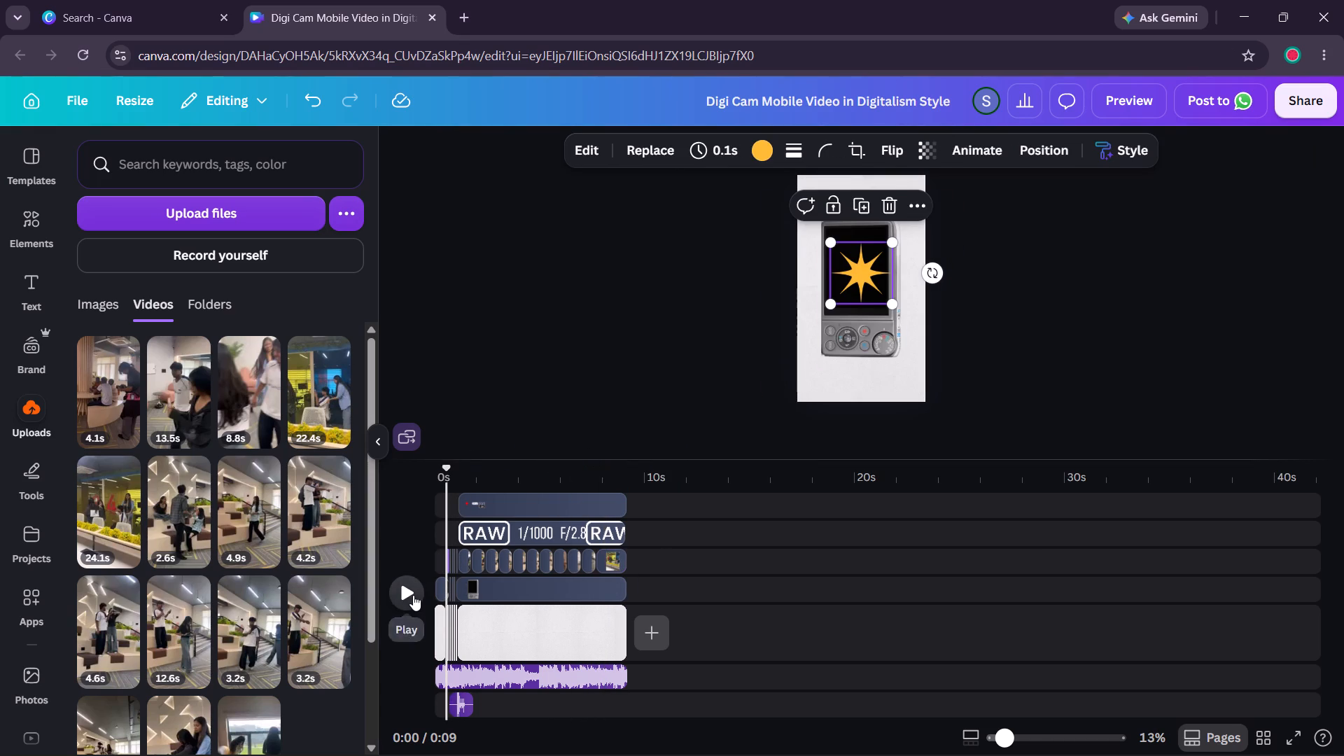
pyautogui.click(413, 595)
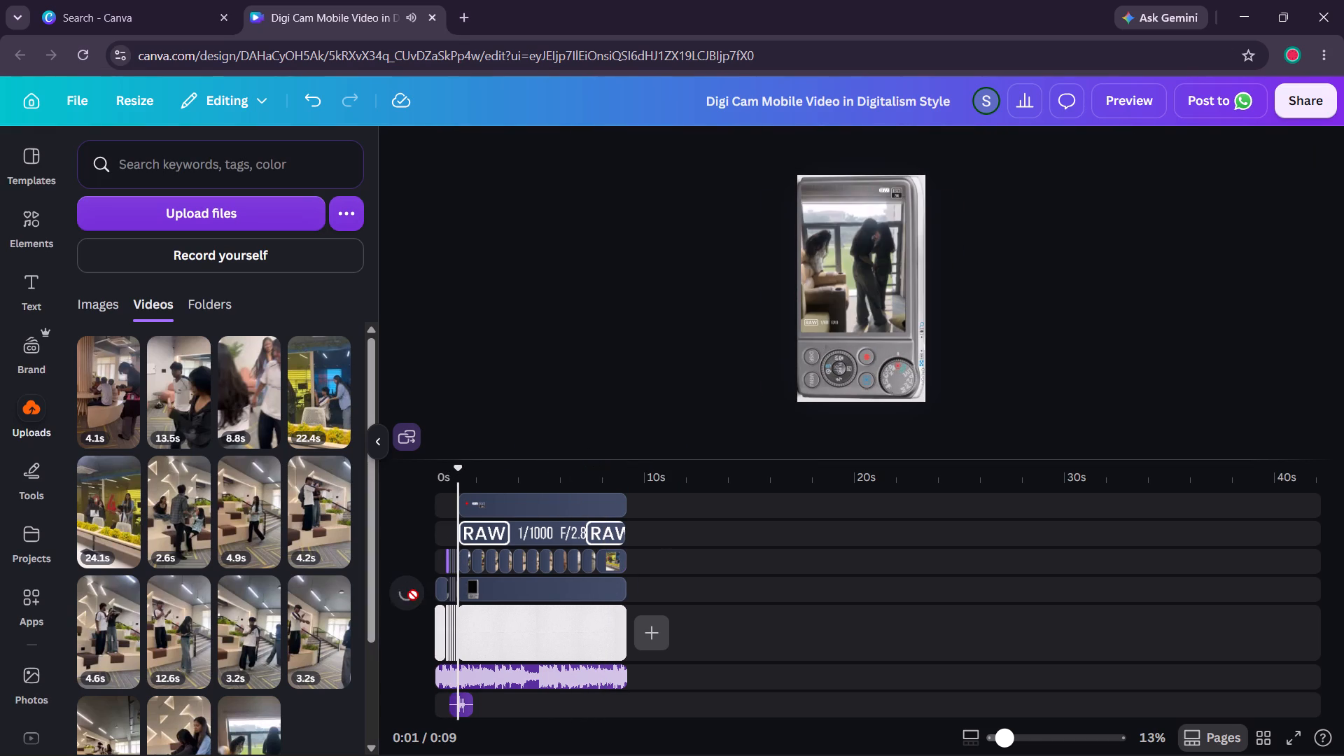
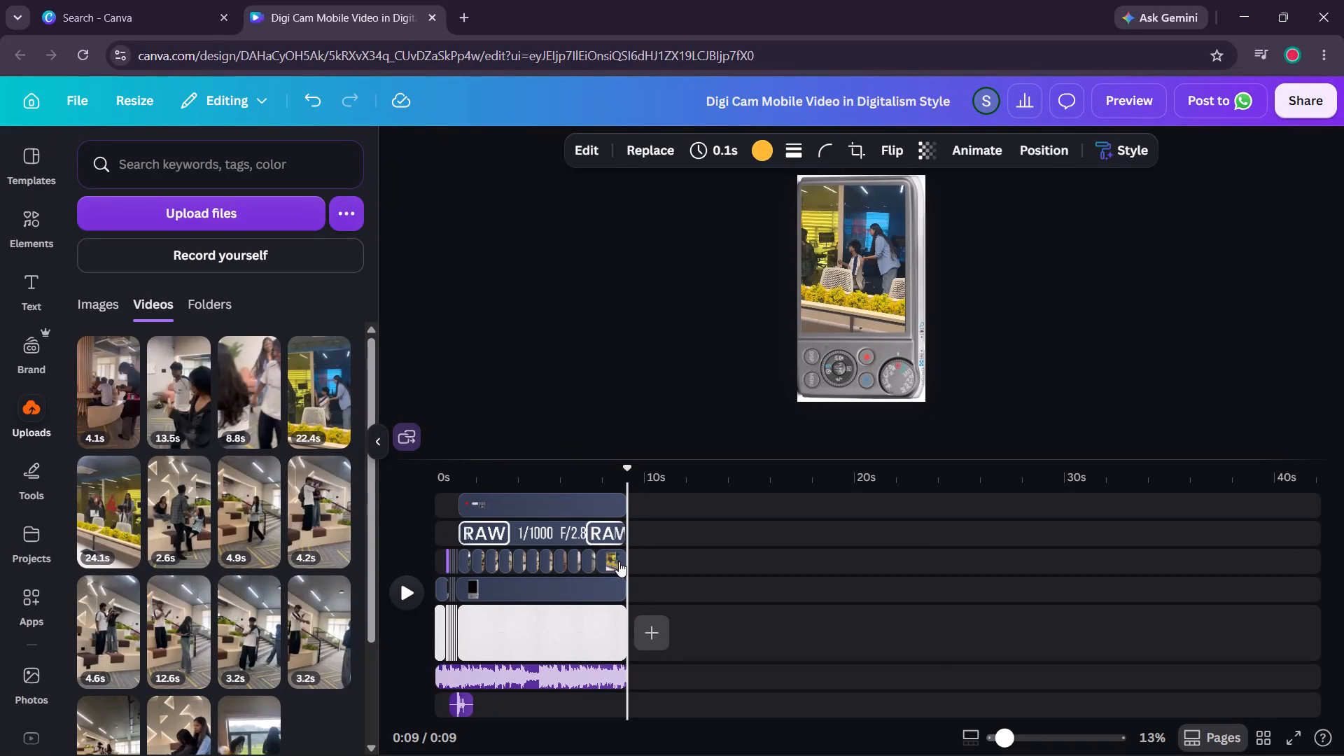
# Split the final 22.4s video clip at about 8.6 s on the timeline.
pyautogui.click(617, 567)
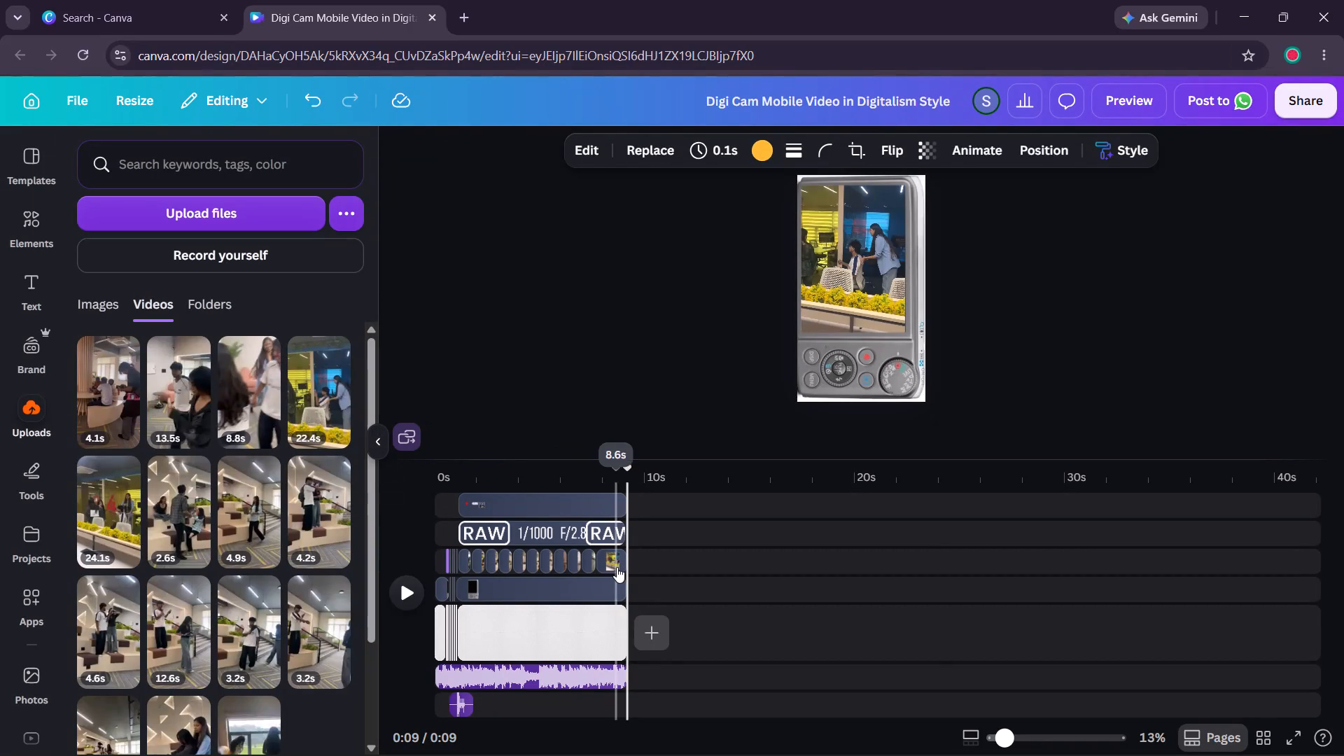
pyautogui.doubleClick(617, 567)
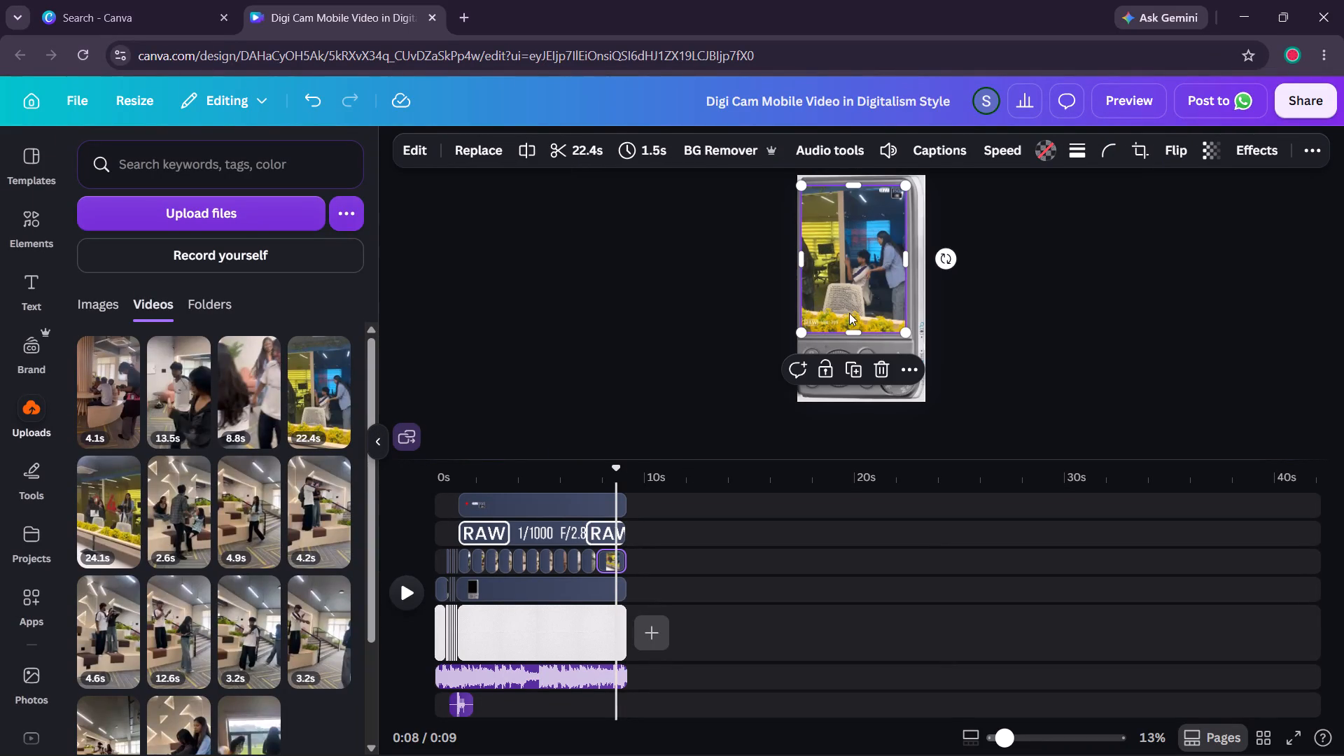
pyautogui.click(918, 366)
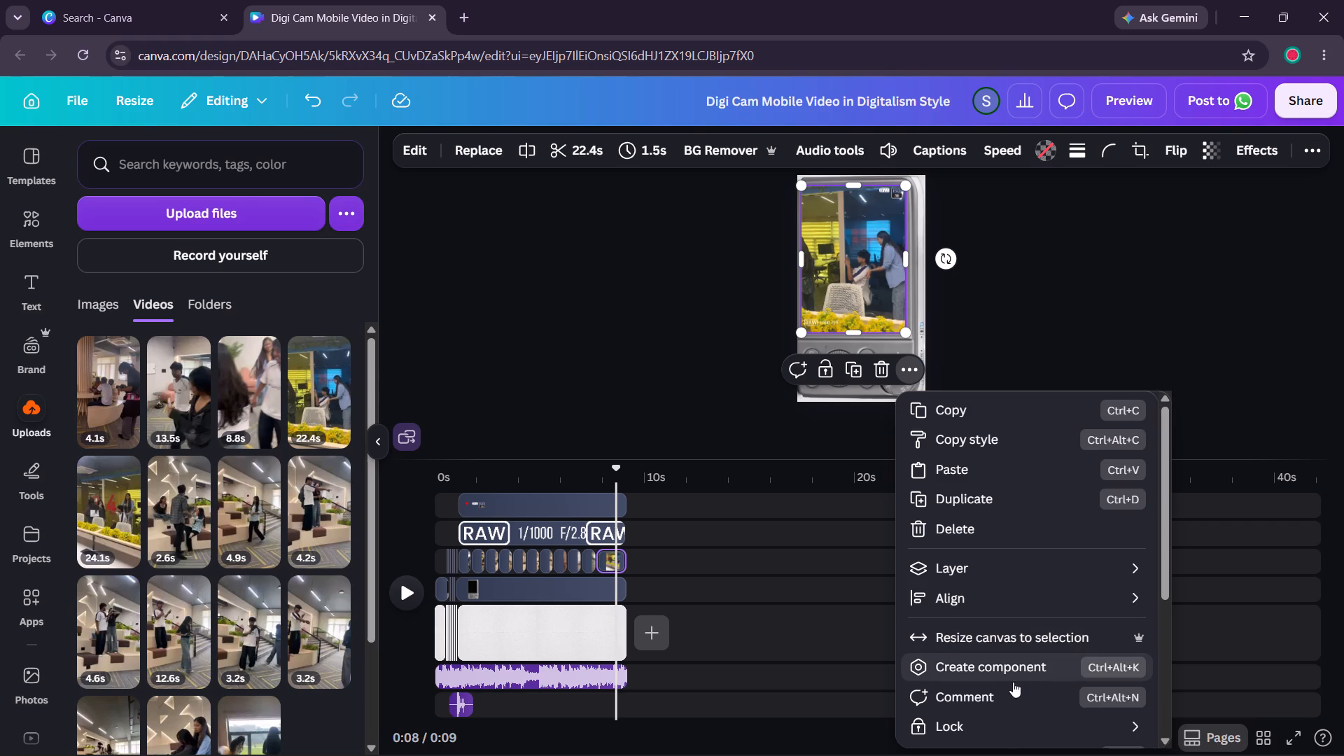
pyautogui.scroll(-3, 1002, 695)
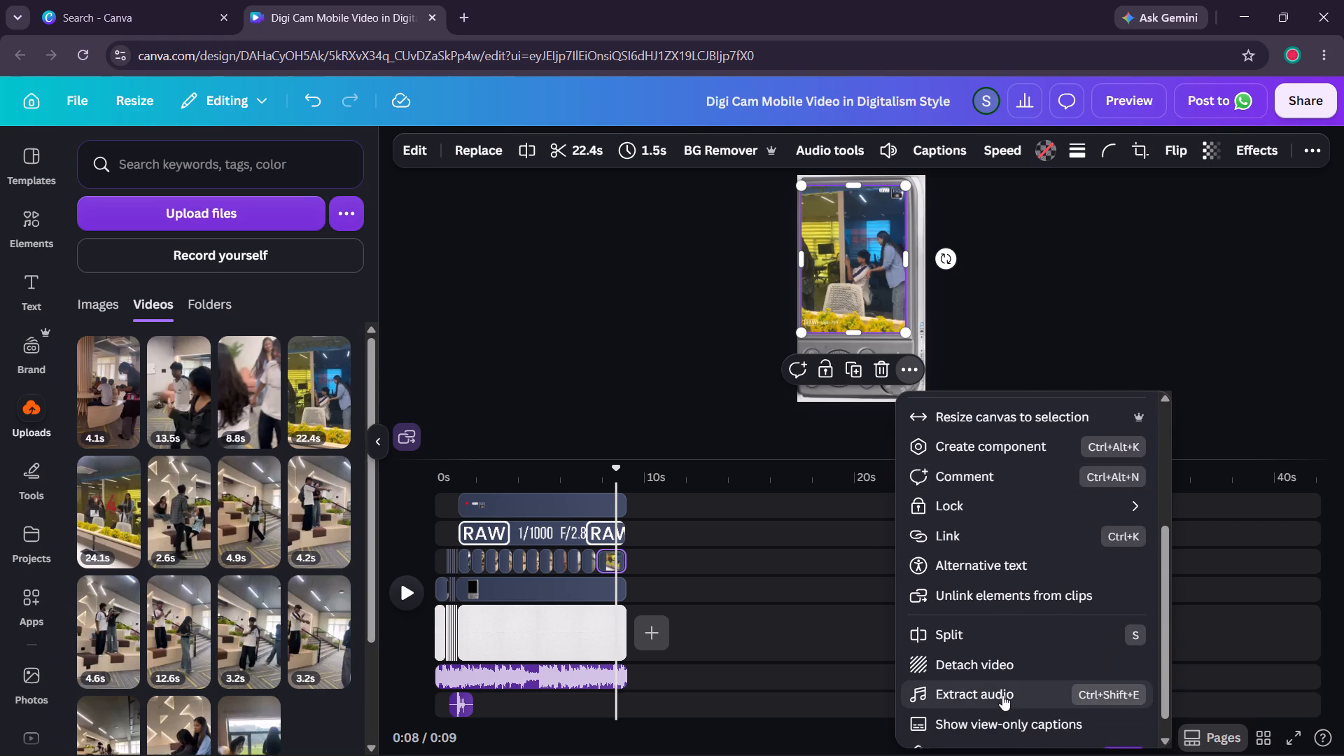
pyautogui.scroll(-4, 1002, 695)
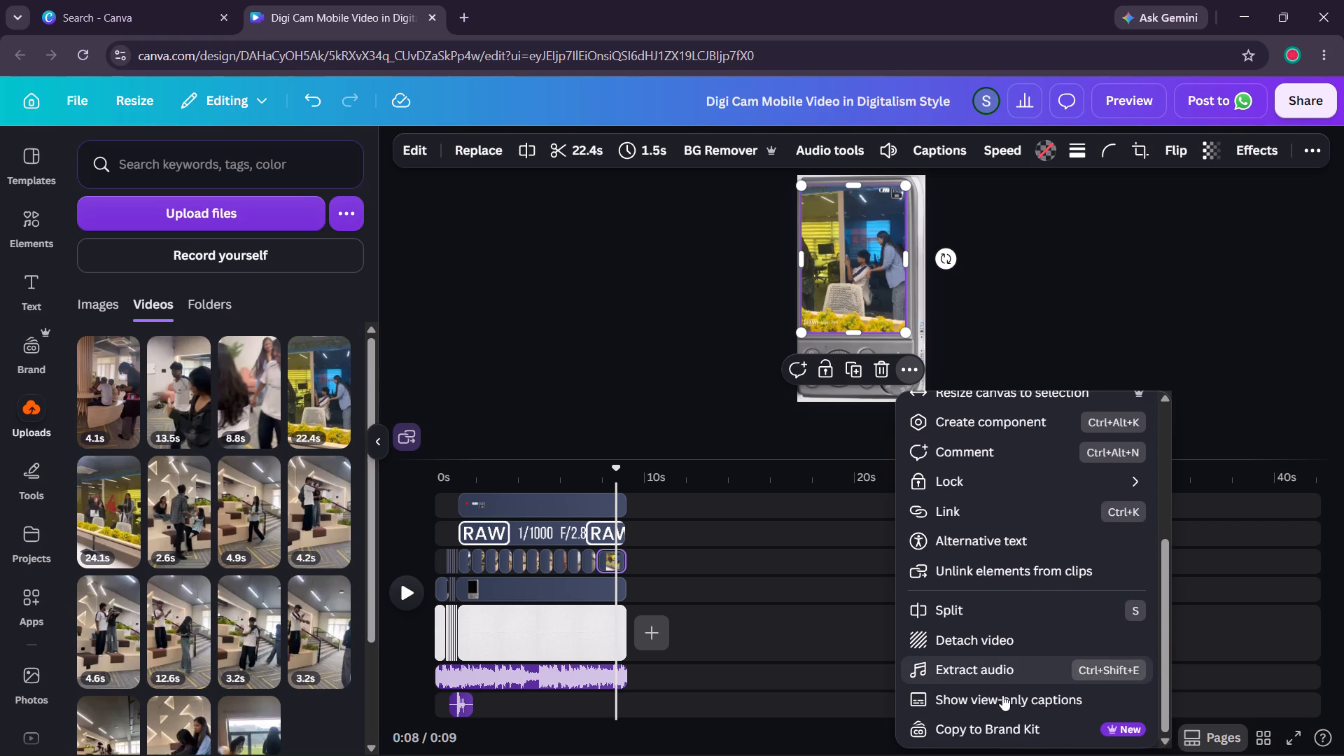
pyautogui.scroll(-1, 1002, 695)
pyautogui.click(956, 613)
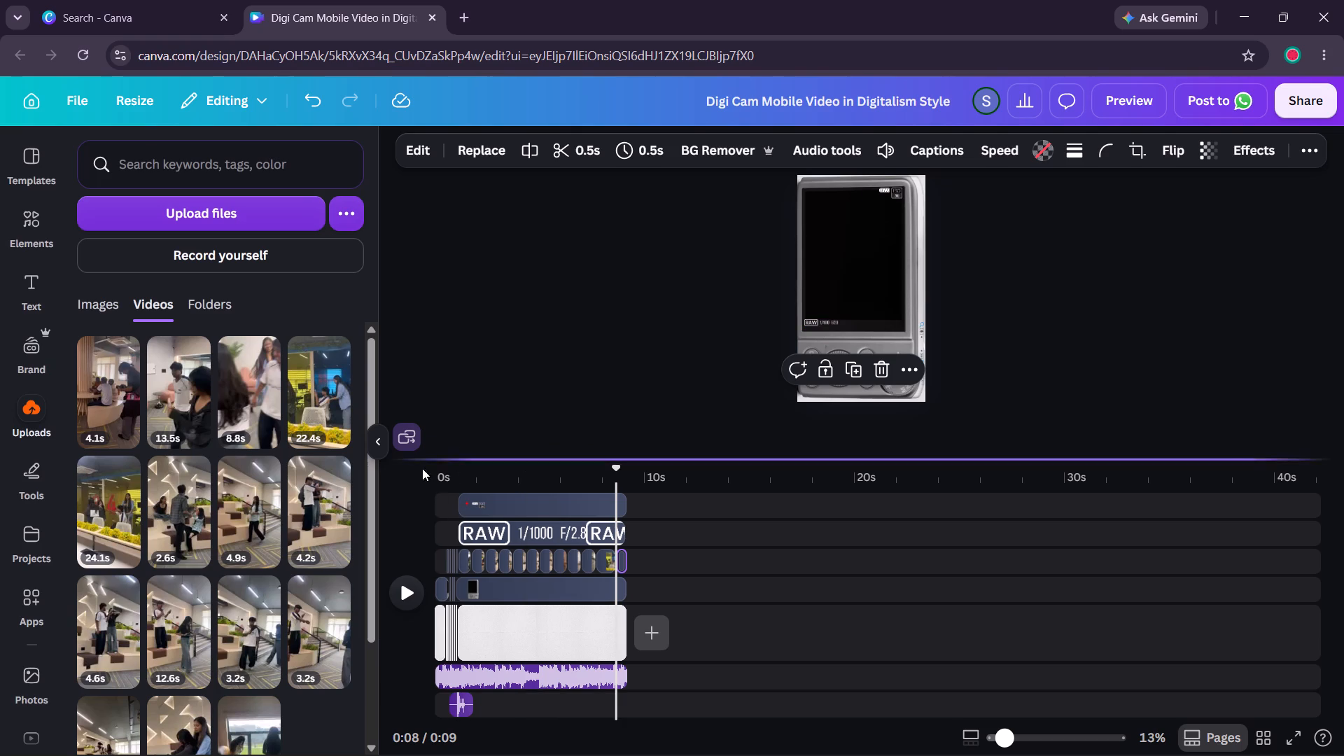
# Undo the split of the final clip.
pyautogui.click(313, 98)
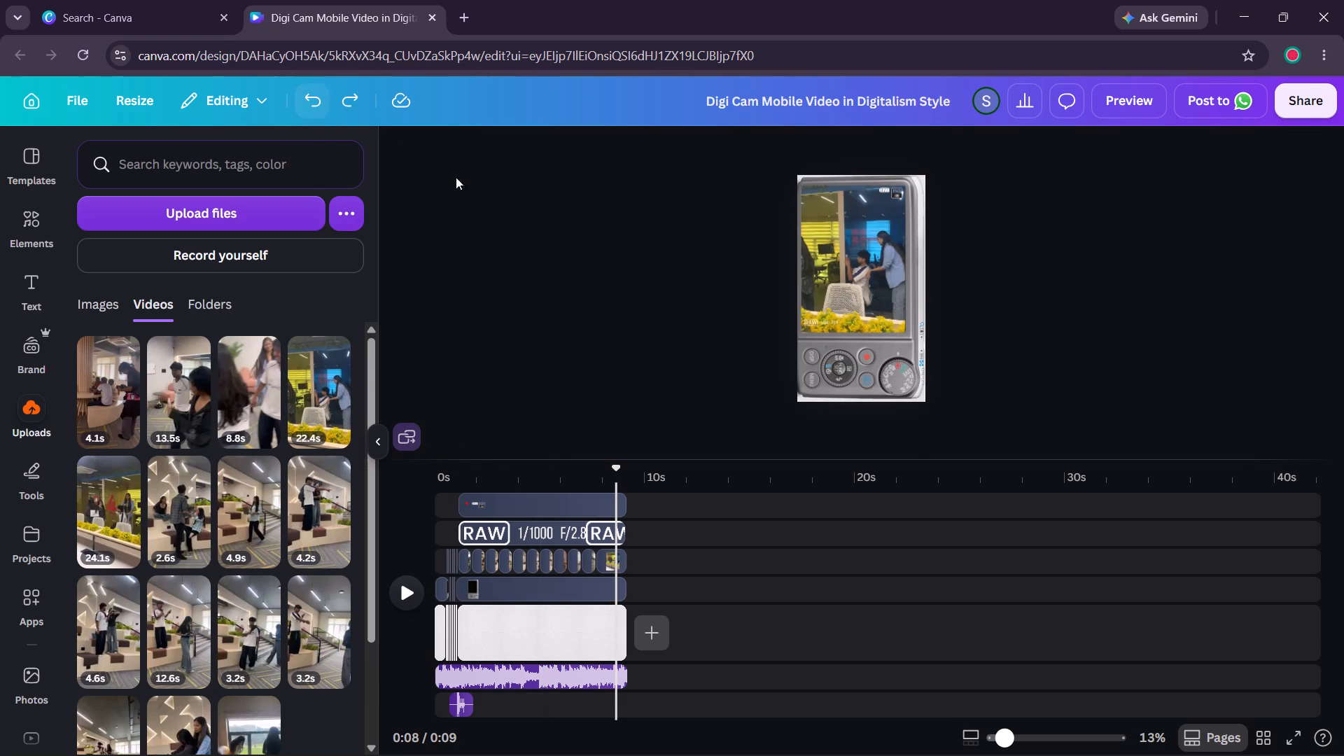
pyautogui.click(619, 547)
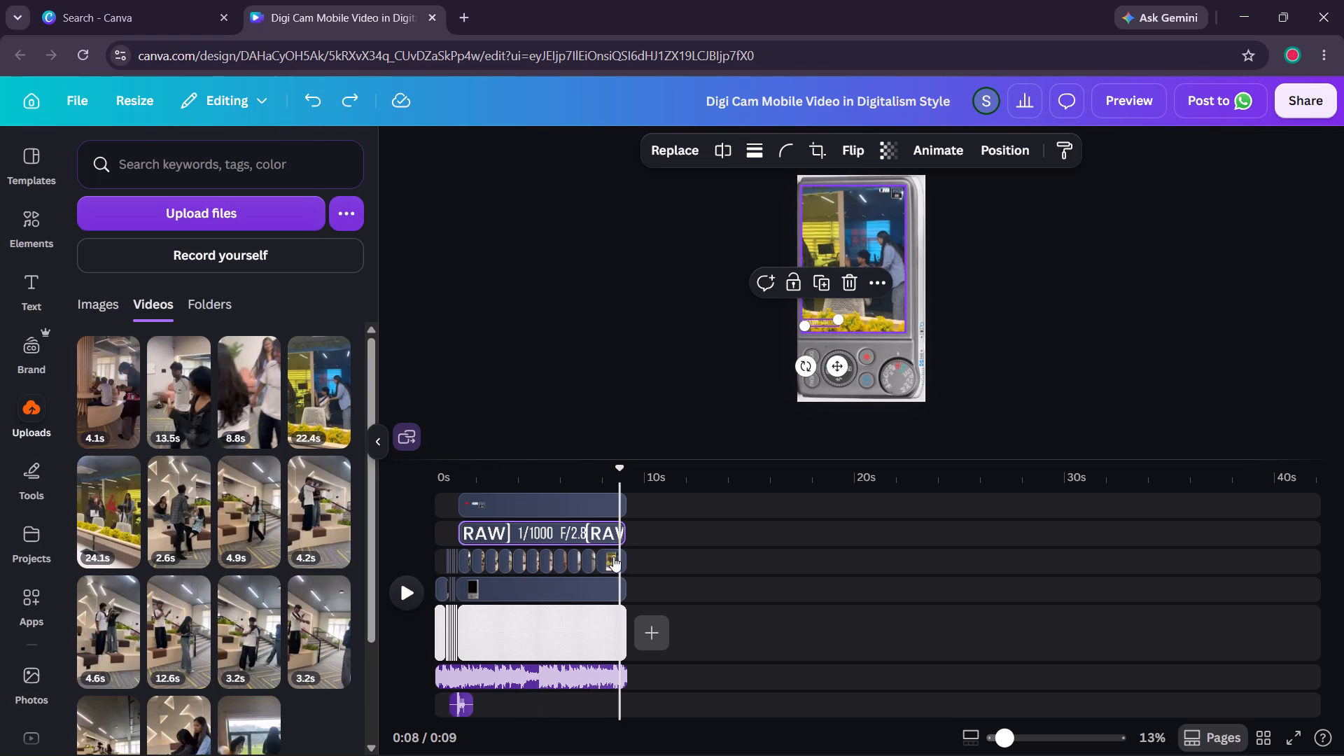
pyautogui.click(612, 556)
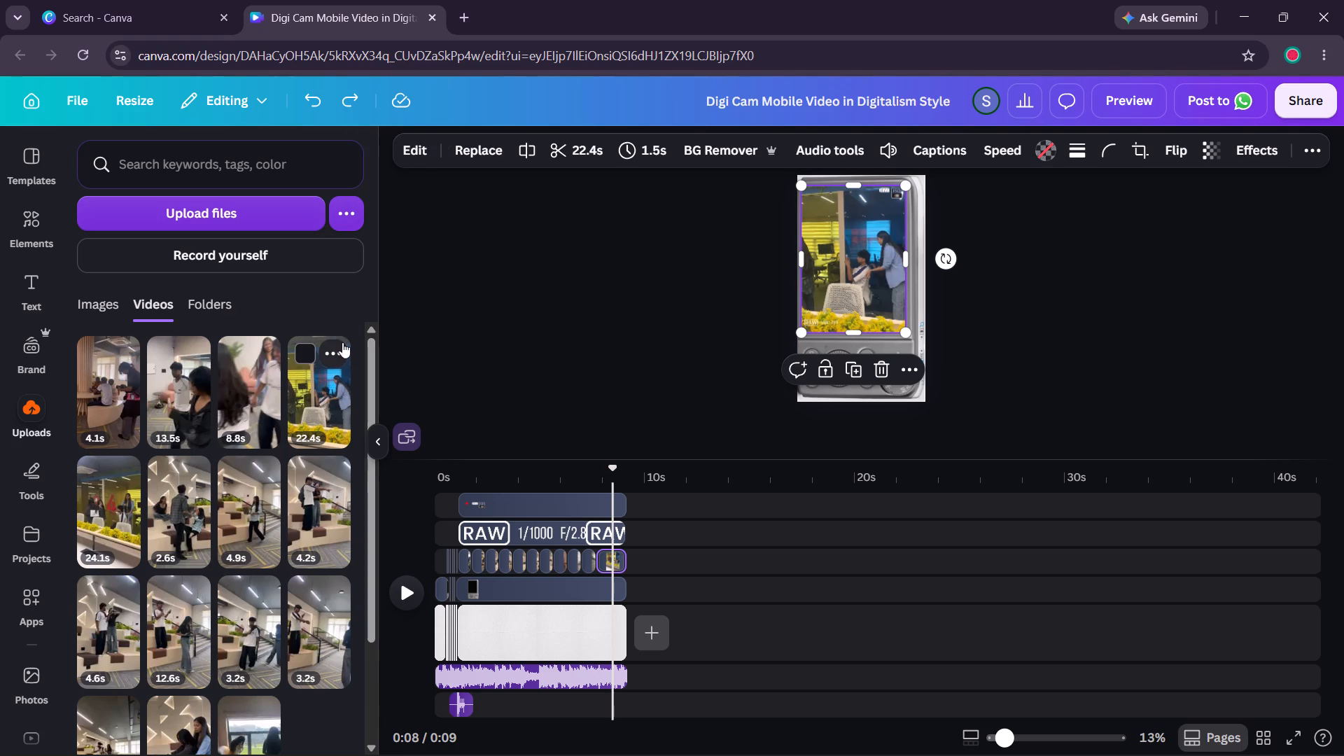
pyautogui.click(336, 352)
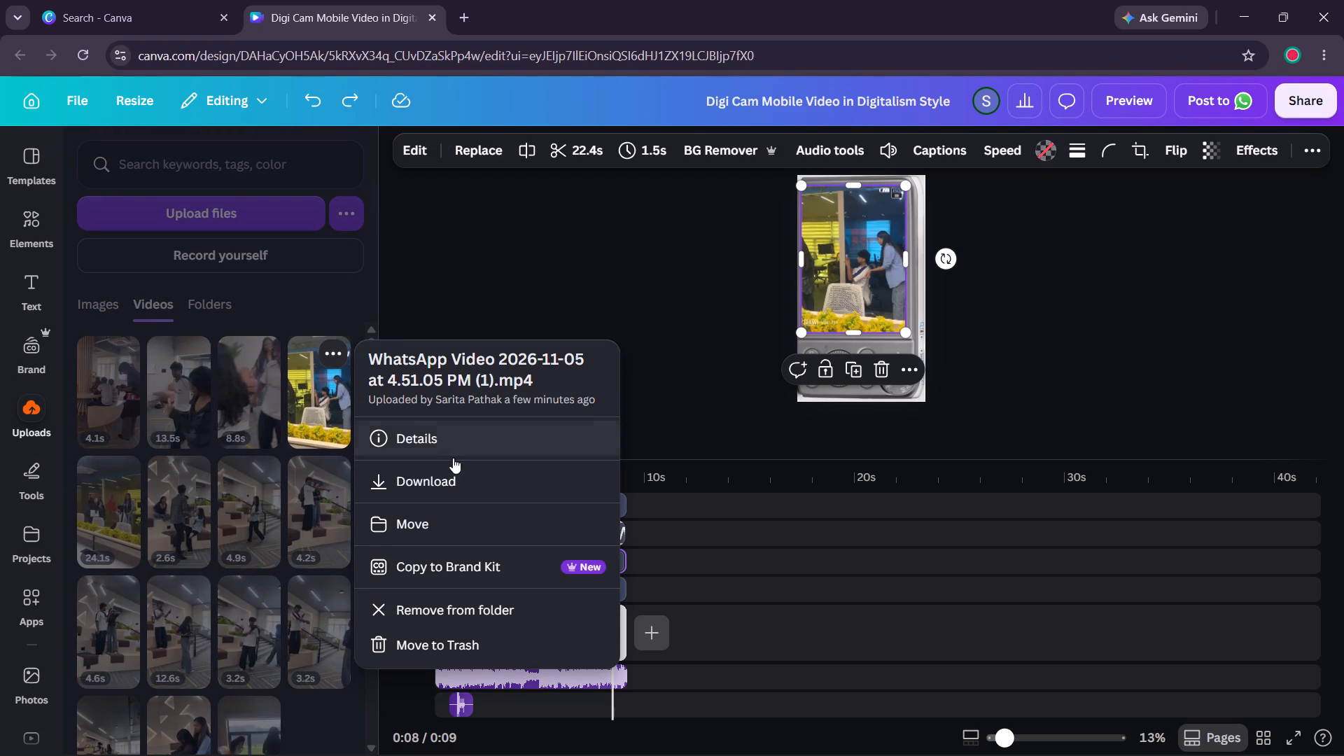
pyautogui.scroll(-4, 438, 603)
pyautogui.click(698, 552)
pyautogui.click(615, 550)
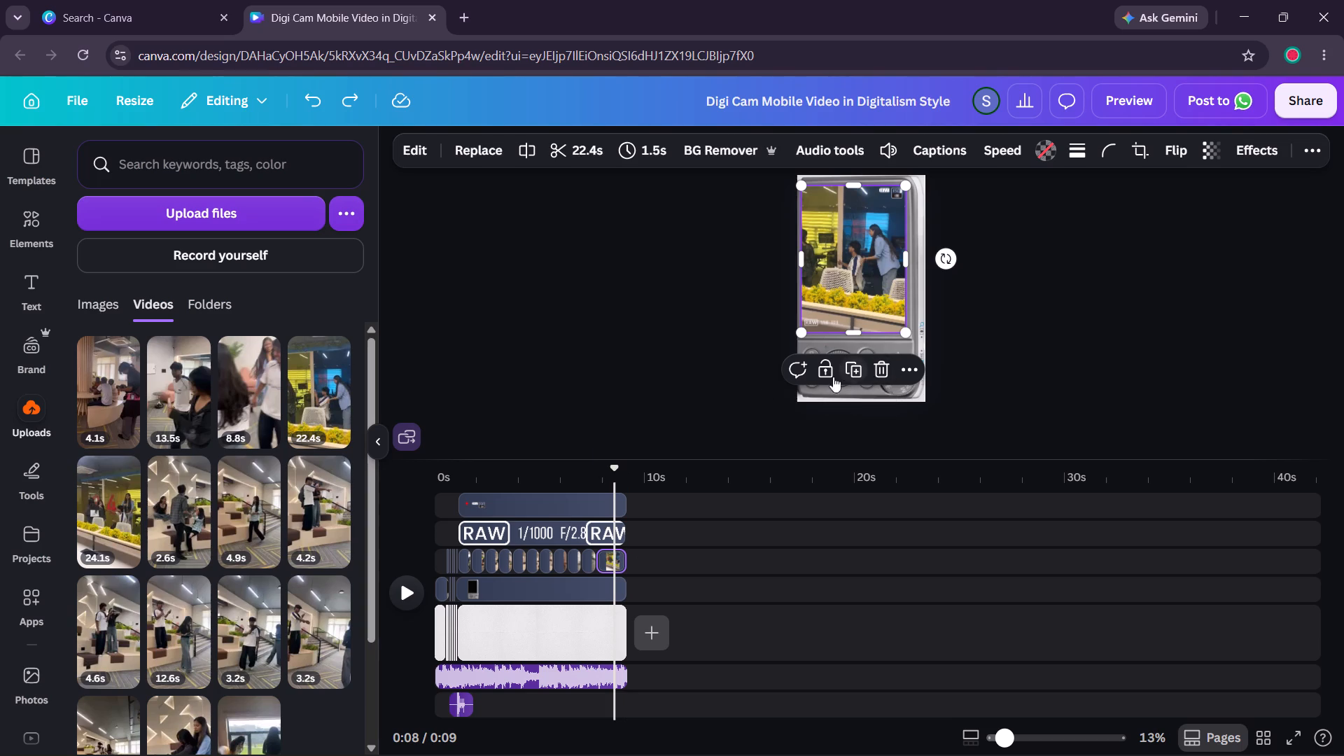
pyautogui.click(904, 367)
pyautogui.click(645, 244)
# Play the video from near the beginning, and replay it from about 1.1 s to review the clips through the end.
pyautogui.click(444, 492)
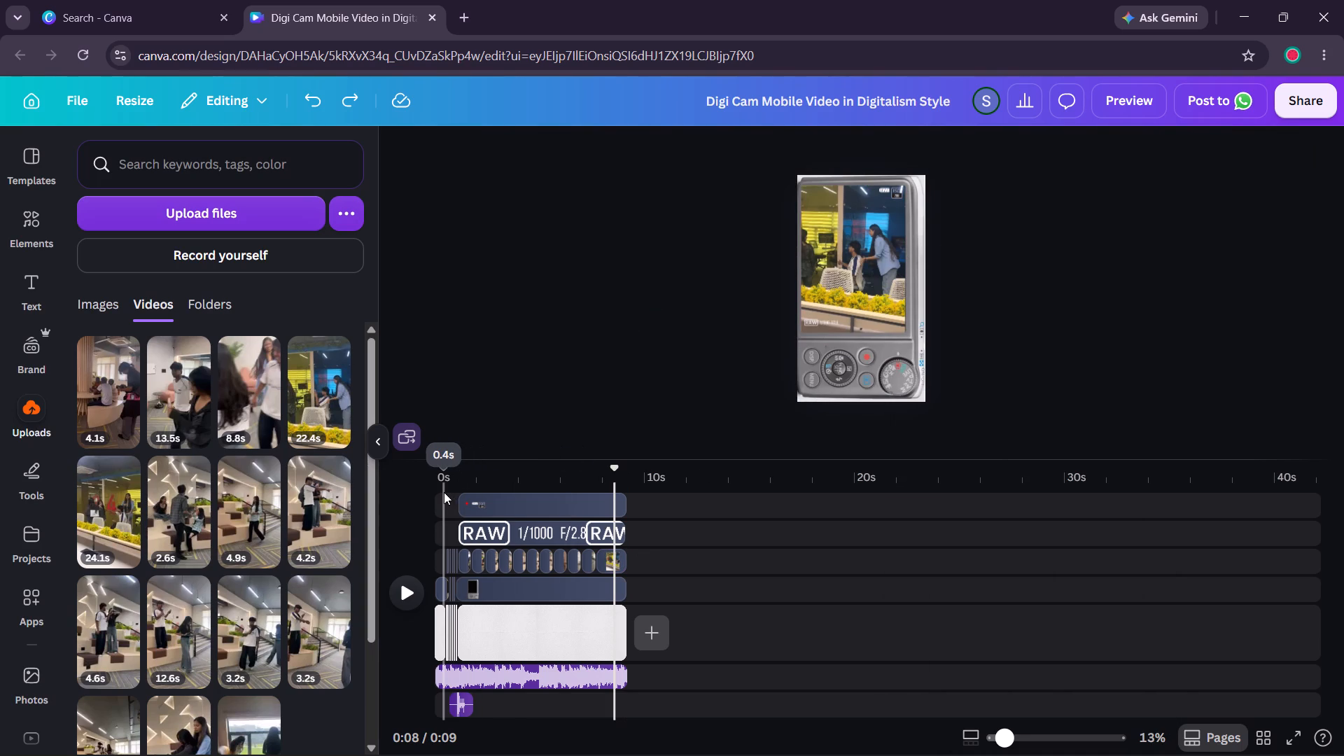
pyautogui.click(405, 592)
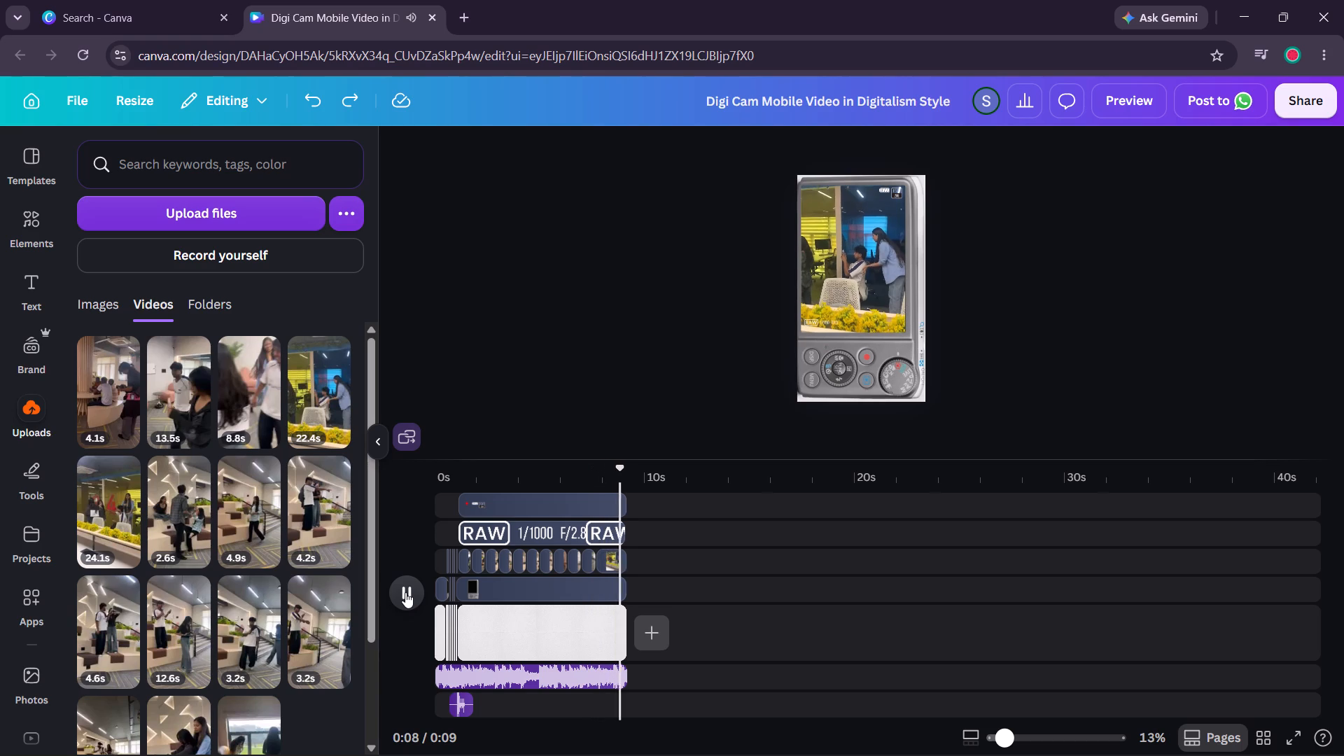
pyautogui.click(612, 555)
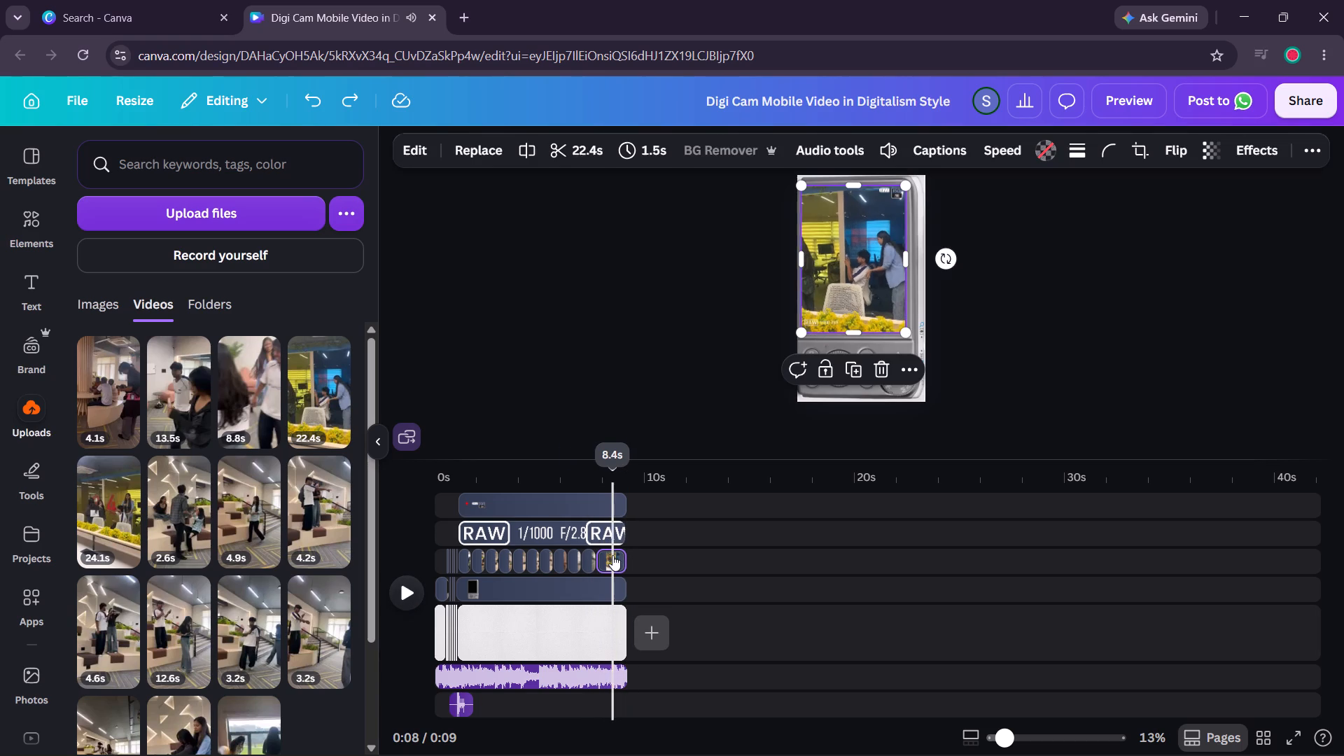
pyautogui.scroll(2, 240, 665)
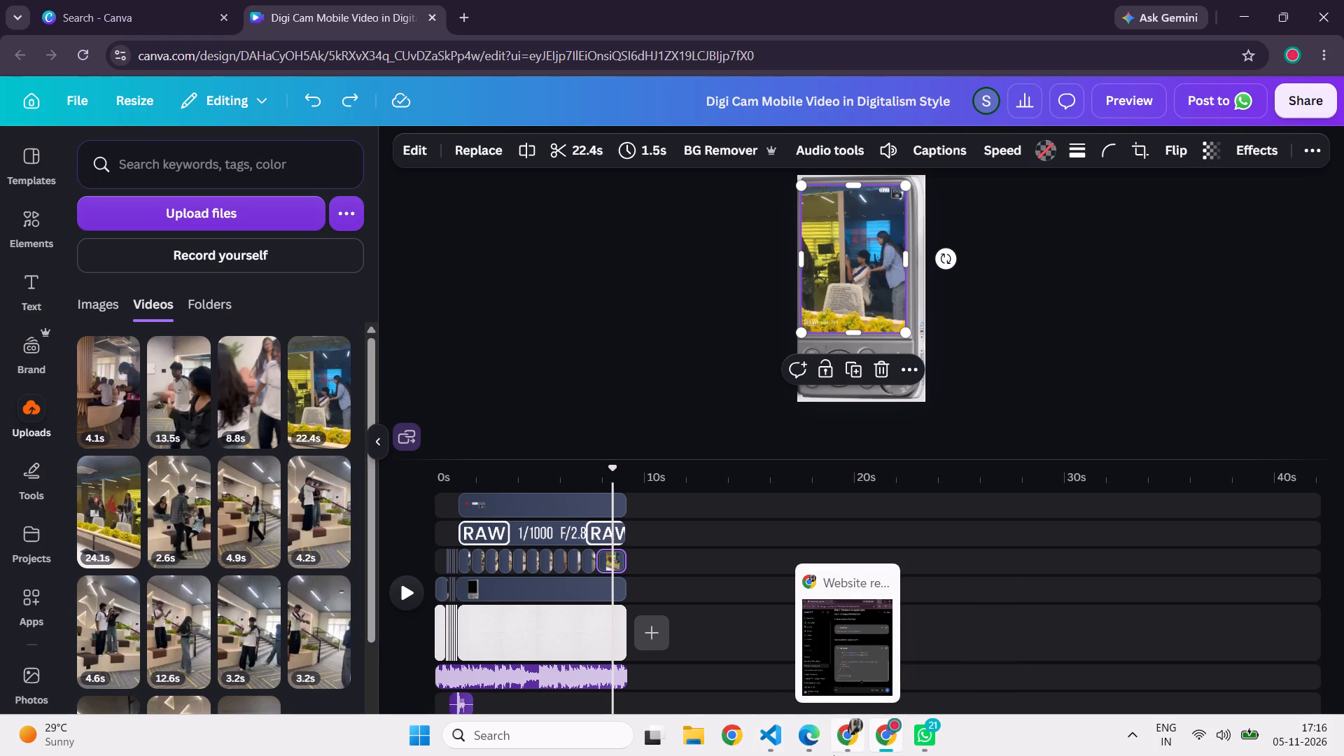
pyautogui.click(457, 486)
pyautogui.click(412, 596)
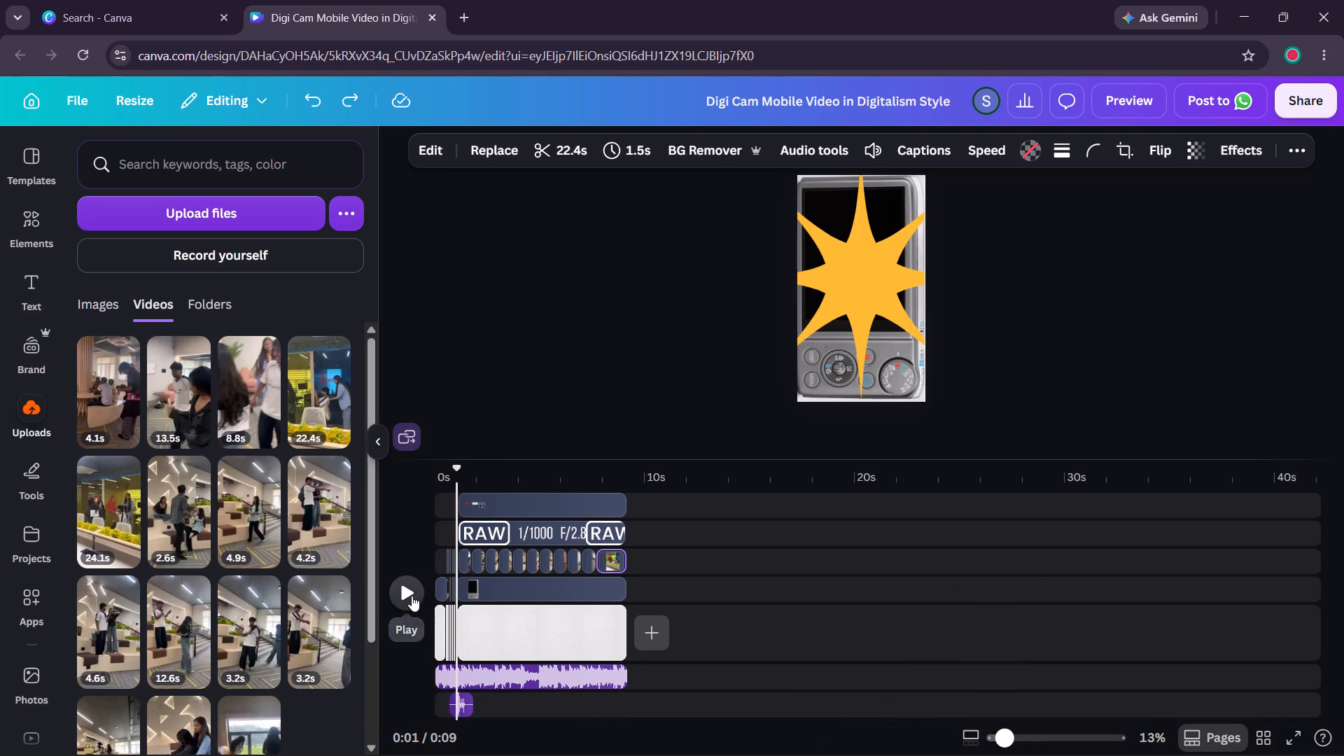
pyautogui.click(412, 596)
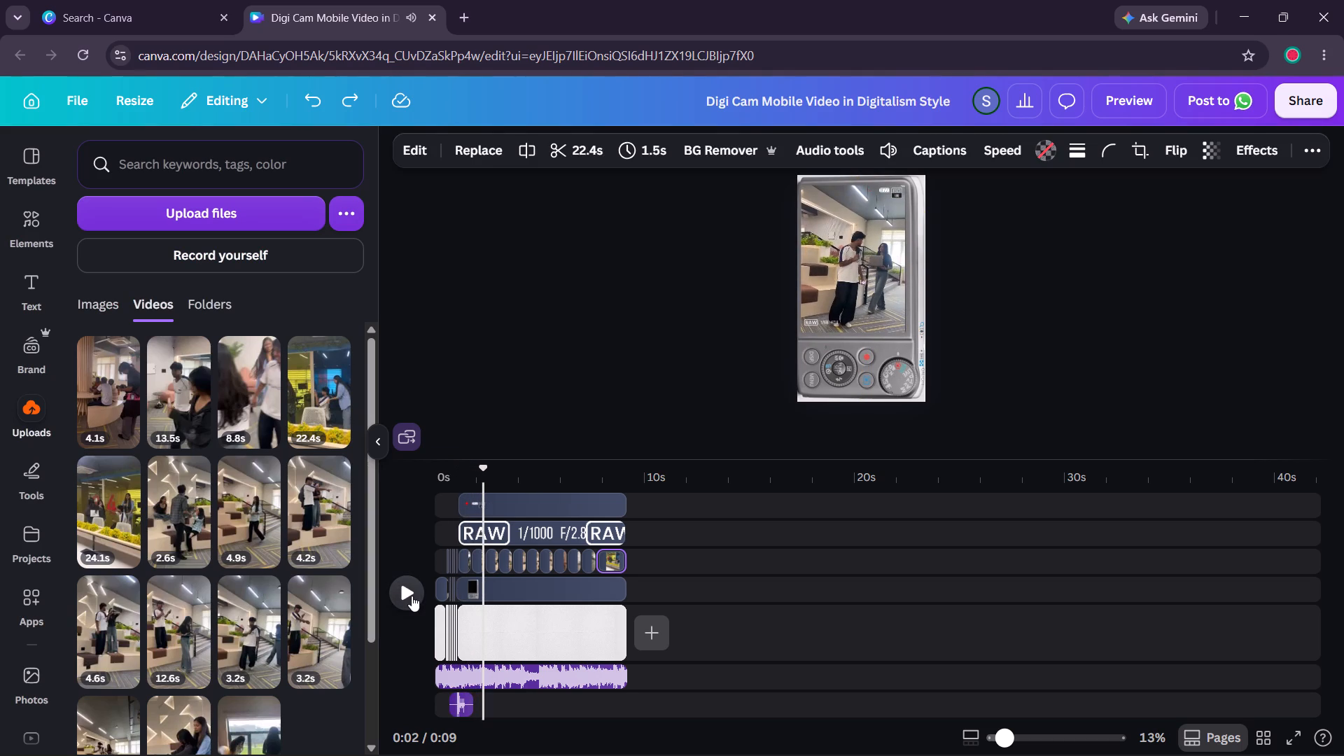
pyautogui.click(412, 596)
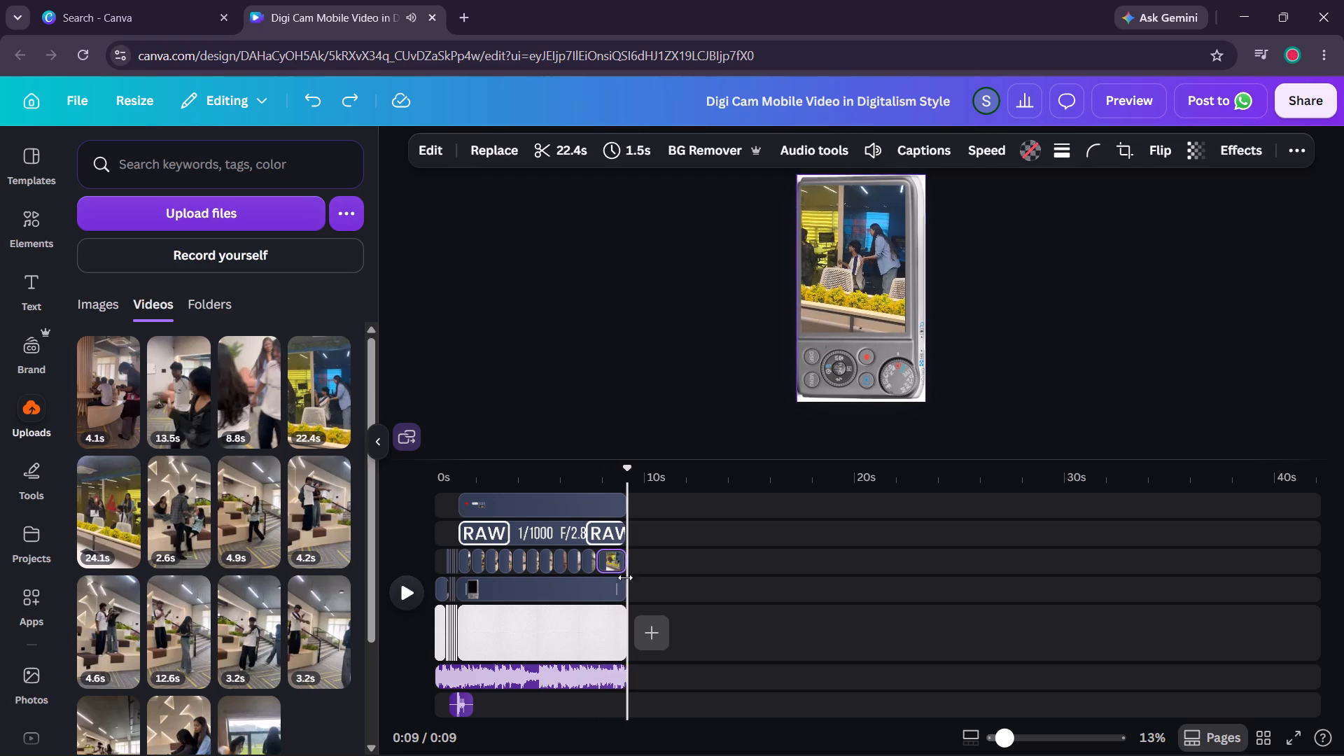
# Inspect the final clip and the 12.6s and 13.5s clips before it, playing the ending from about 6.4 s.
pyautogui.click(608, 563)
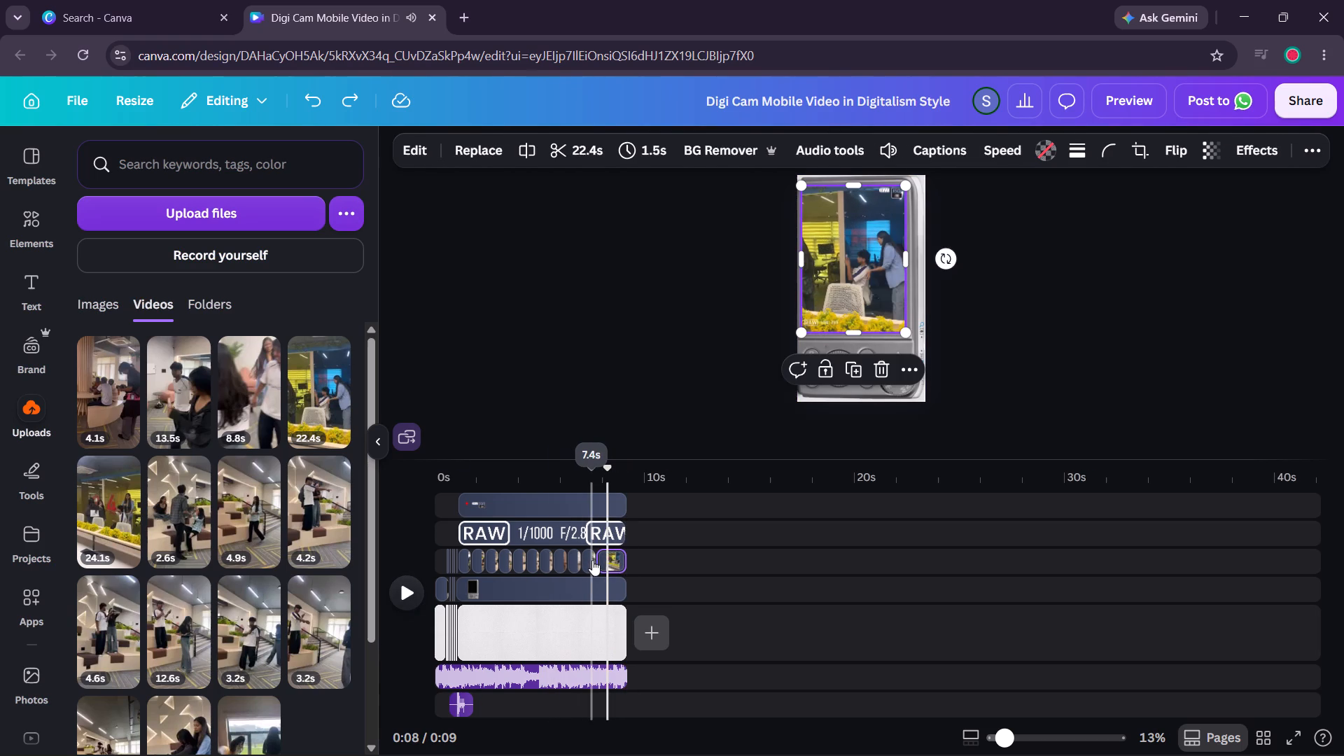
pyautogui.click(592, 560)
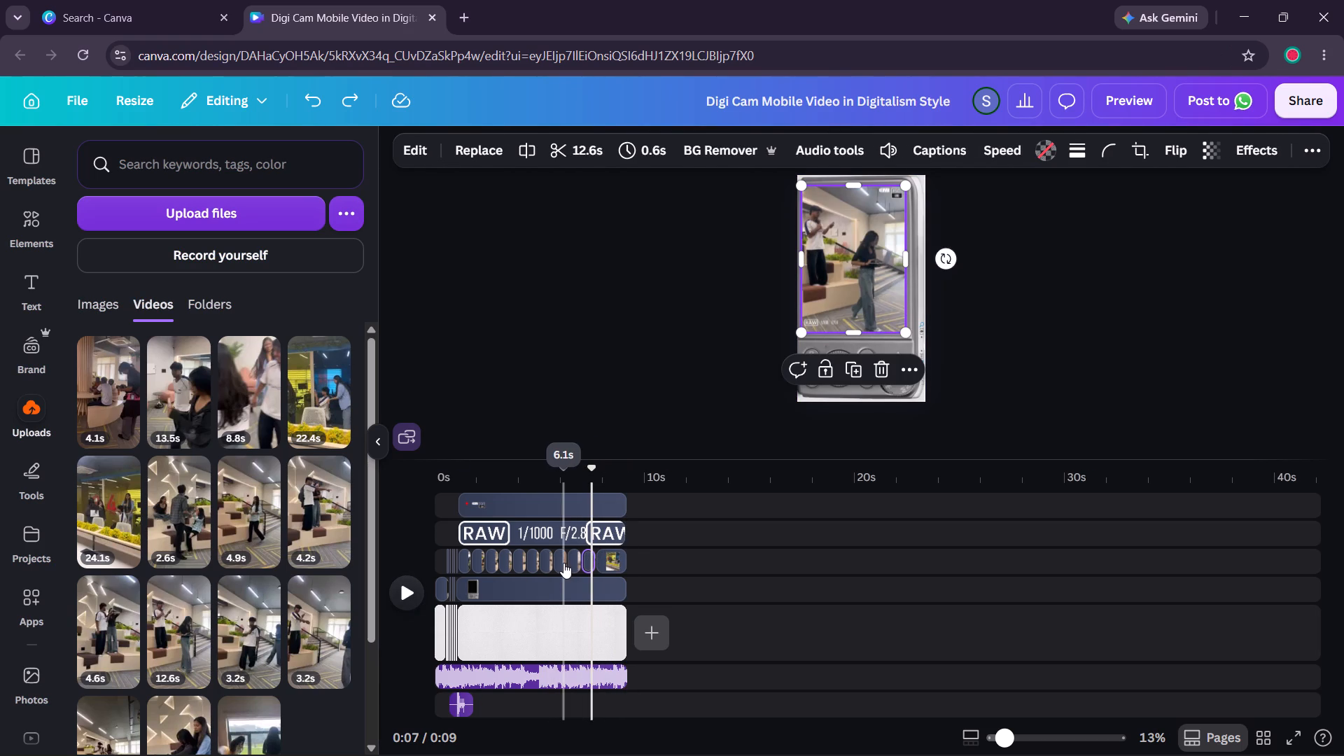
pyautogui.click(570, 560)
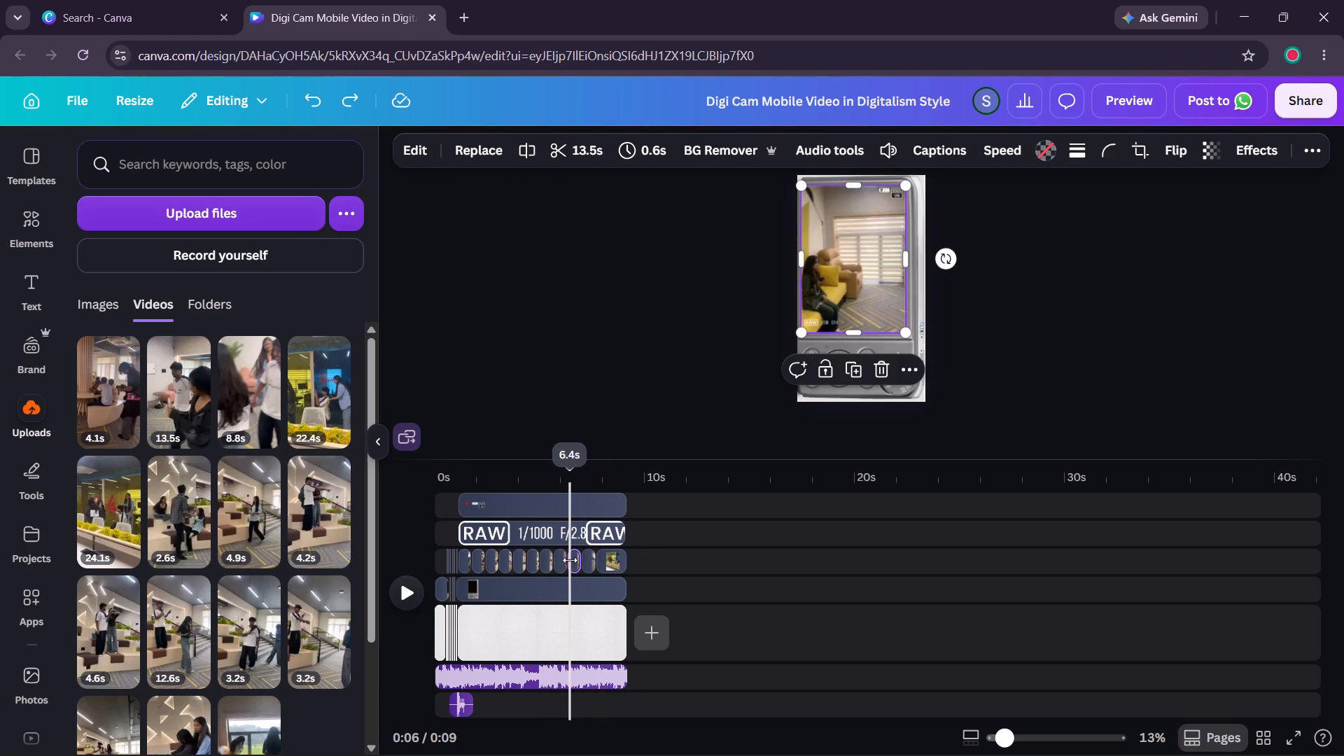
pyautogui.click(406, 579)
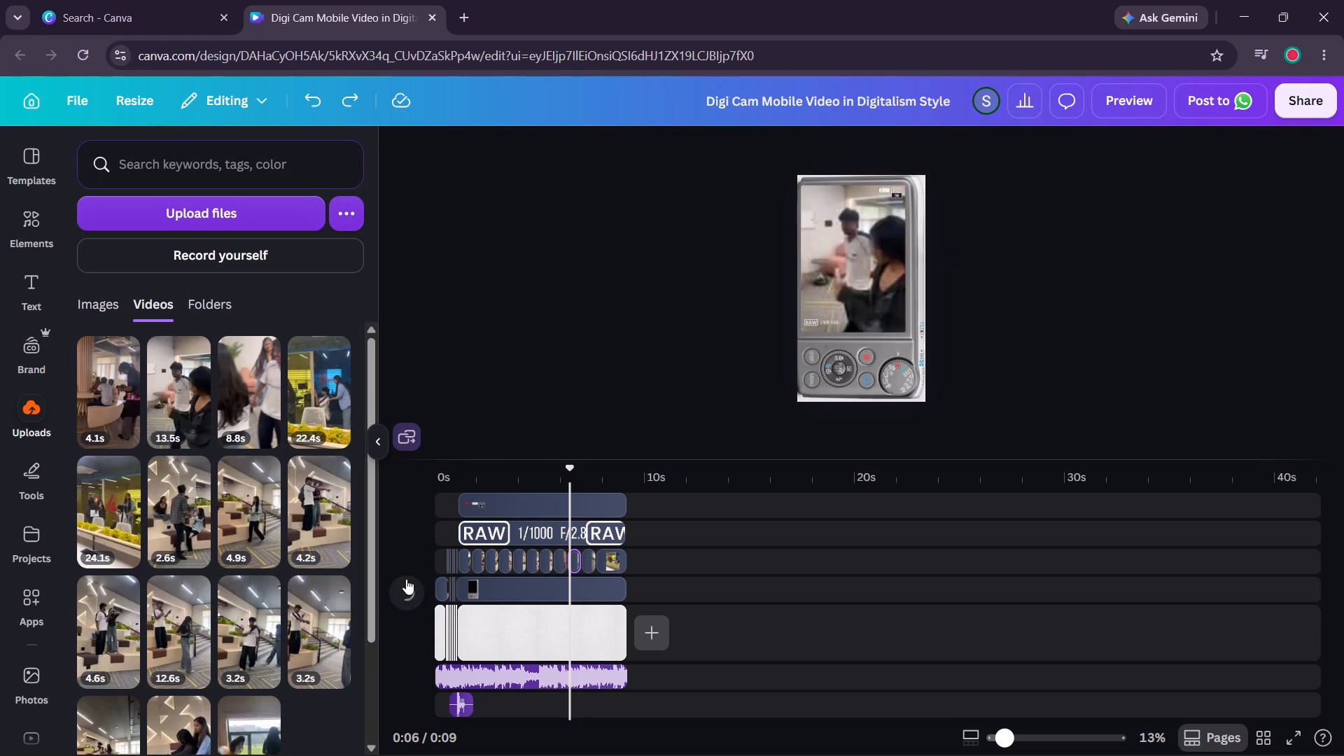
pyautogui.click(406, 579)
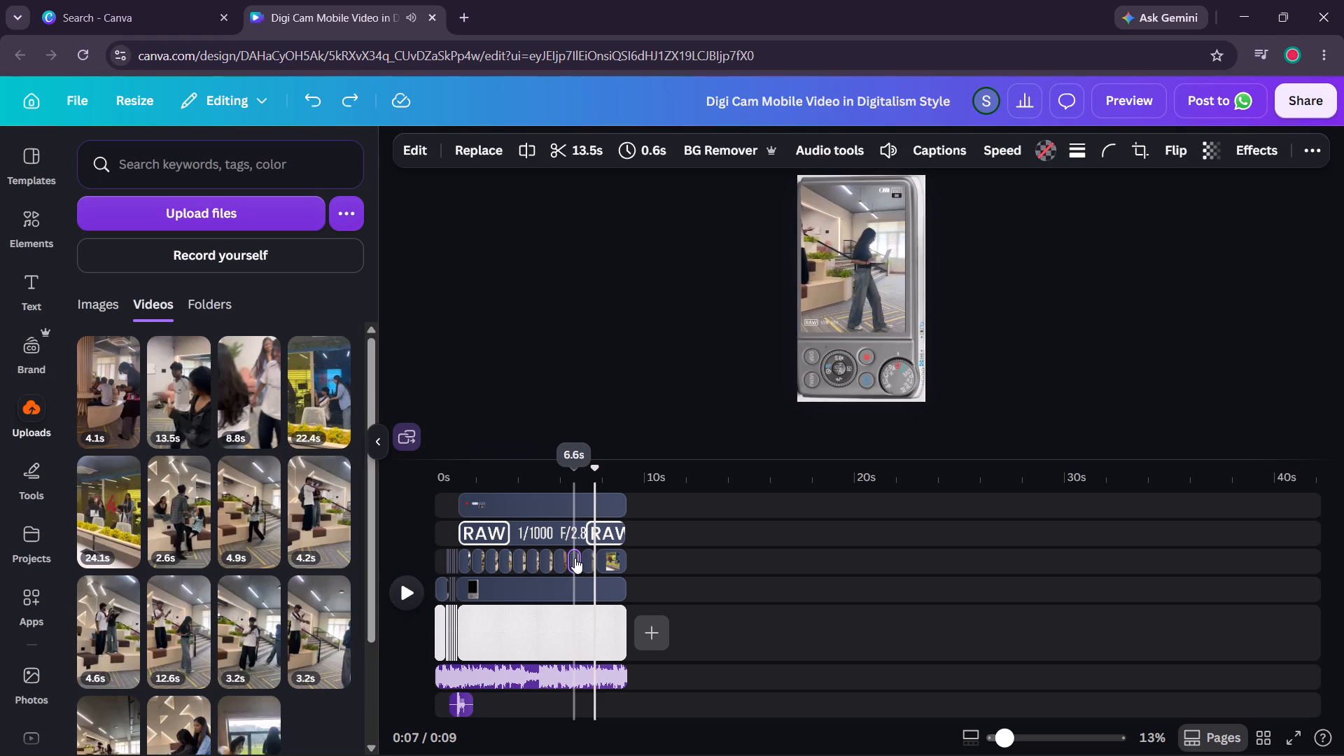
pyautogui.click(575, 558)
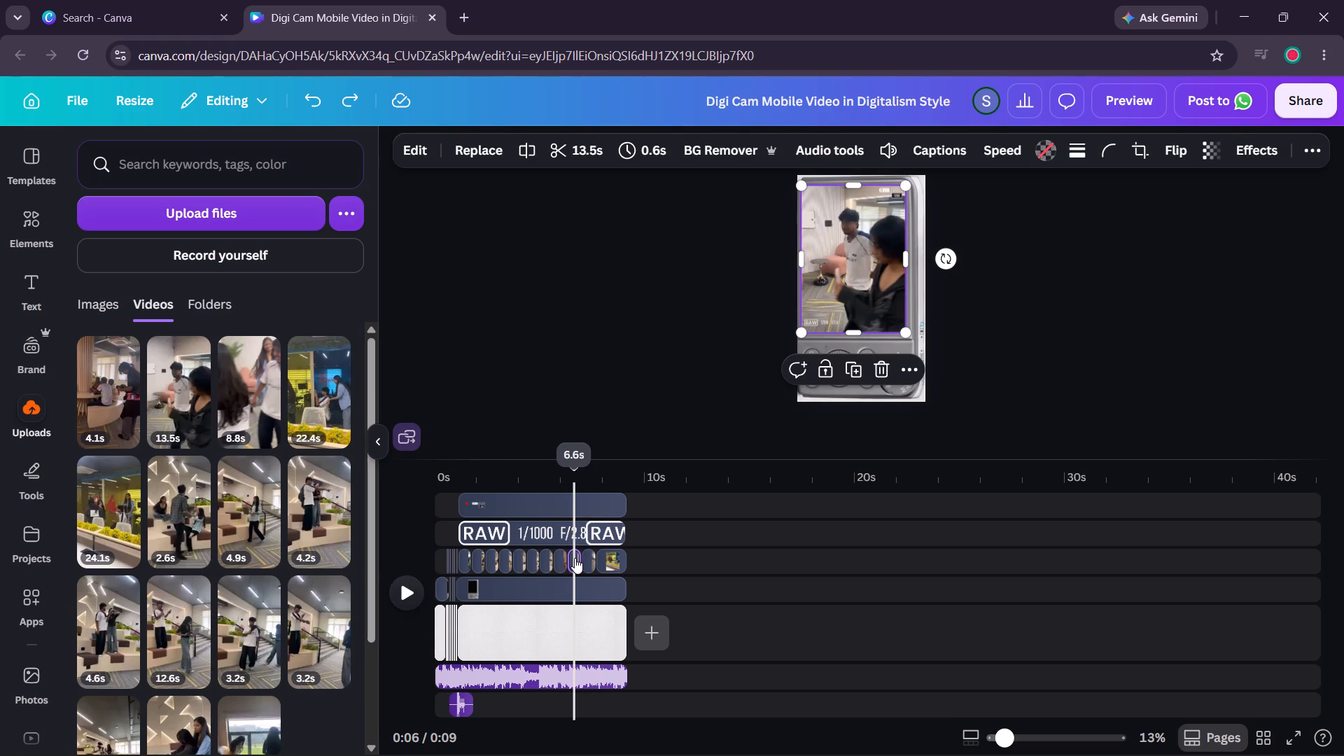
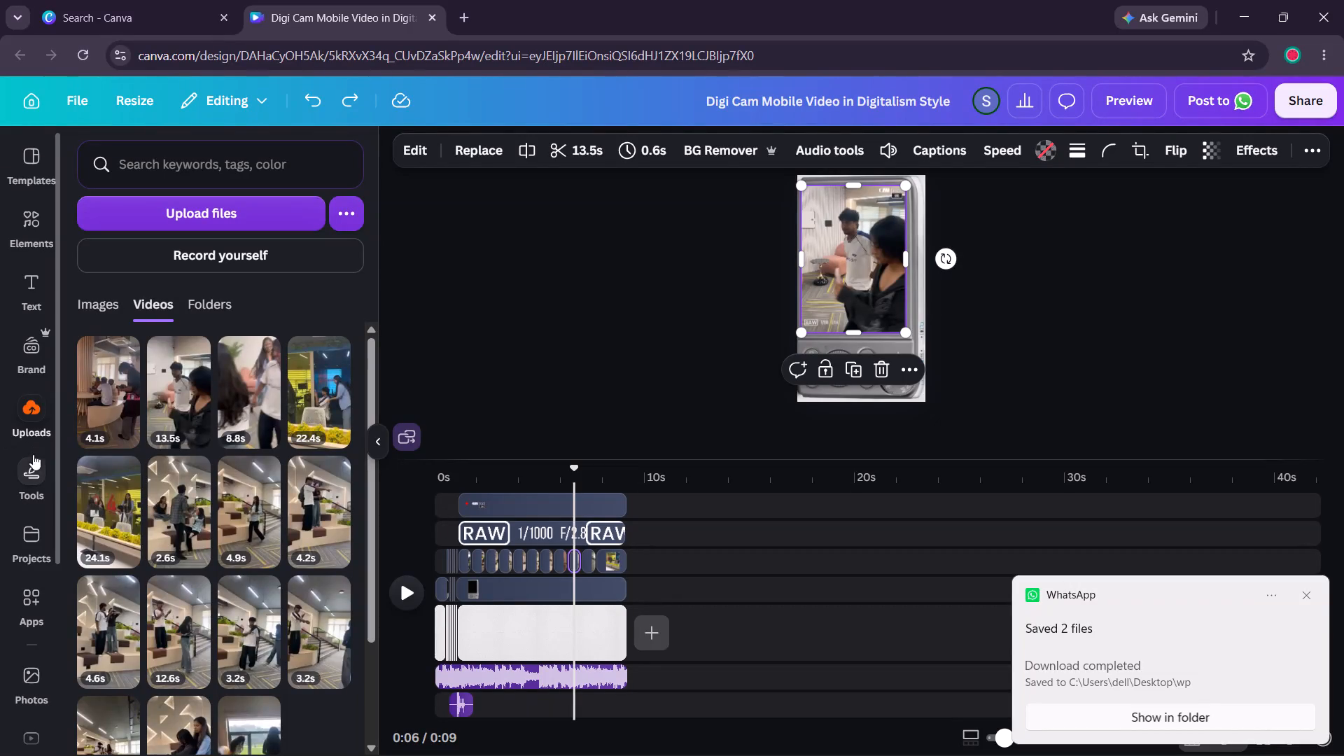
# Upload the WhatsApp videos of 2026-11-05 at 5.20.26 PM and 5.20.29 PM from the Desktop folder wp.
pyautogui.click(26, 414)
pyautogui.click(29, 402)
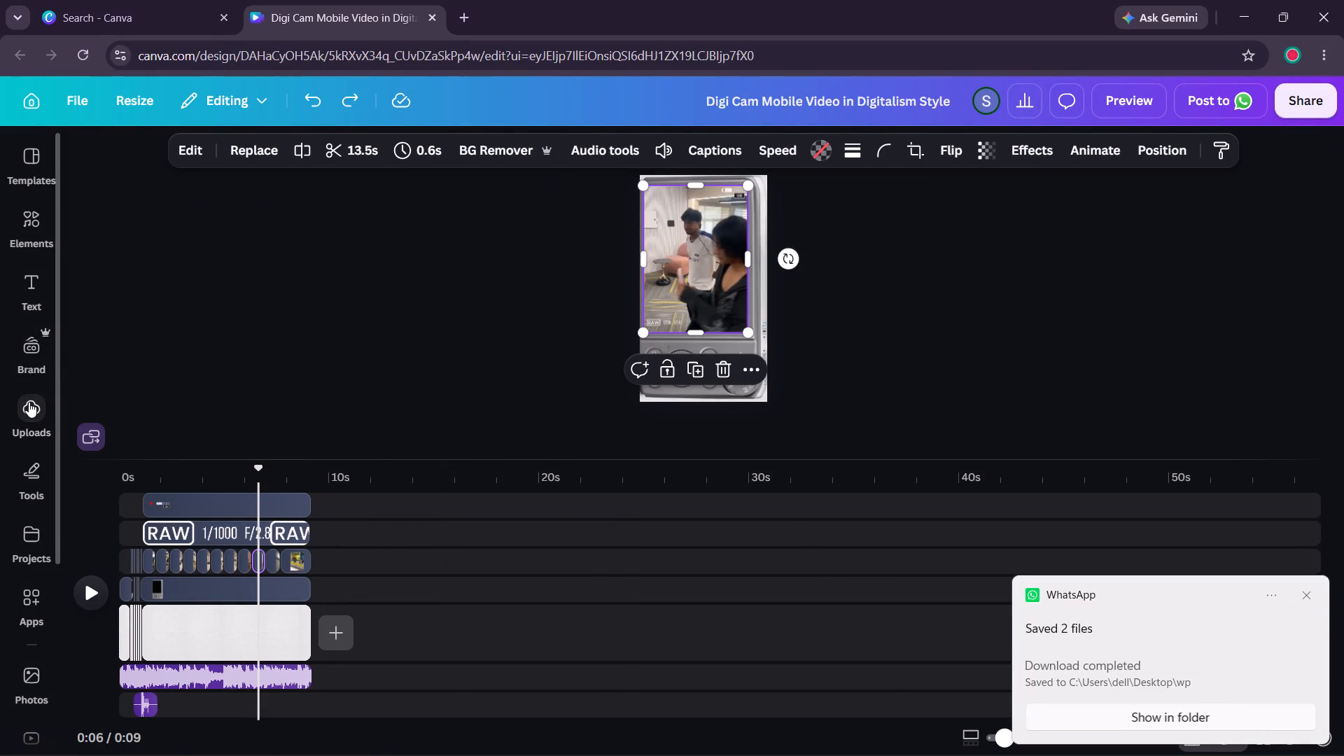
pyautogui.click(216, 220)
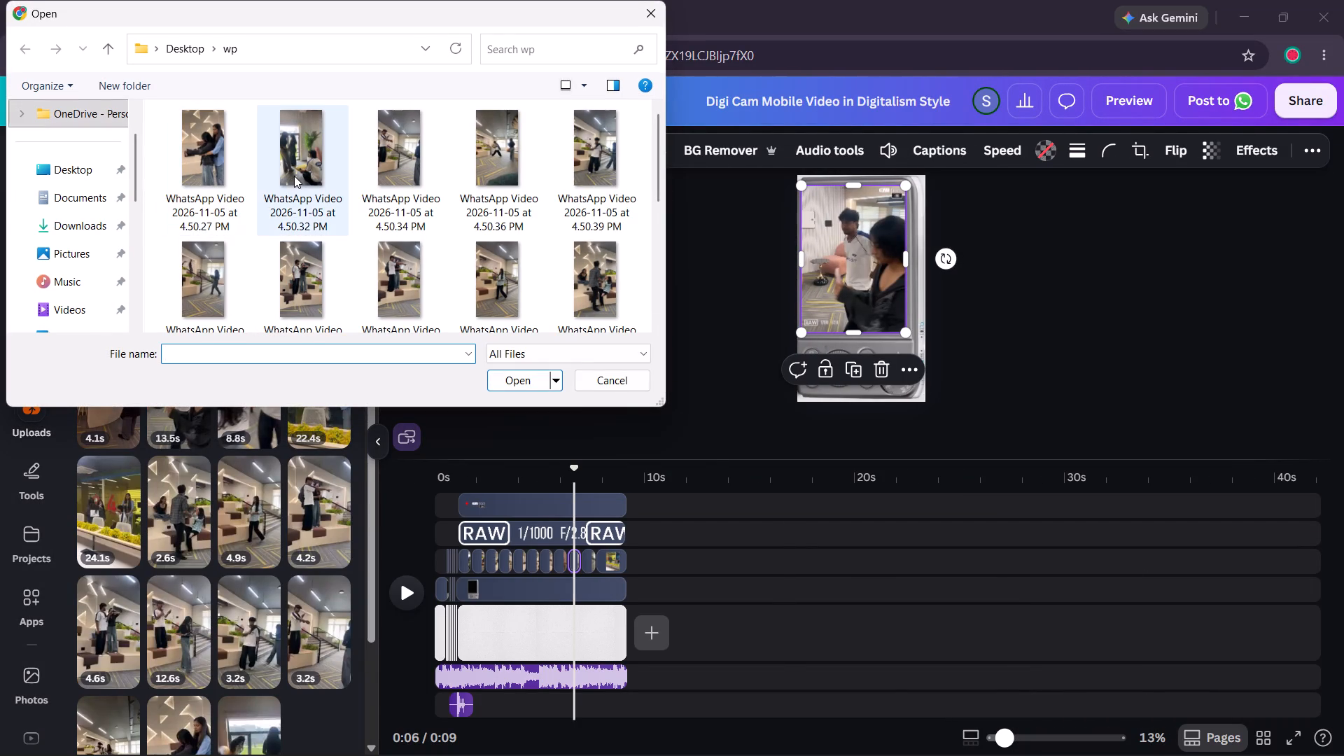
pyautogui.scroll(-10, 294, 176)
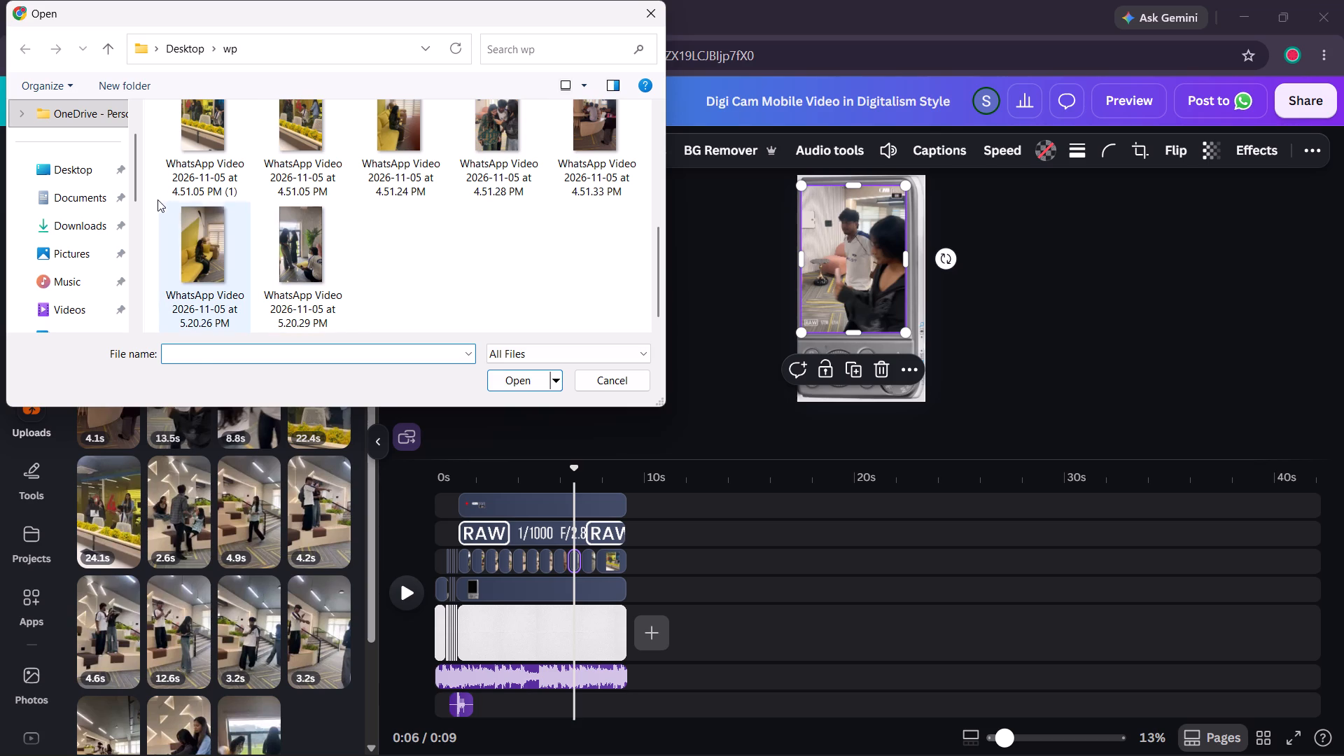
pyautogui.moveTo(156, 199); pyautogui.dragTo(324, 261)
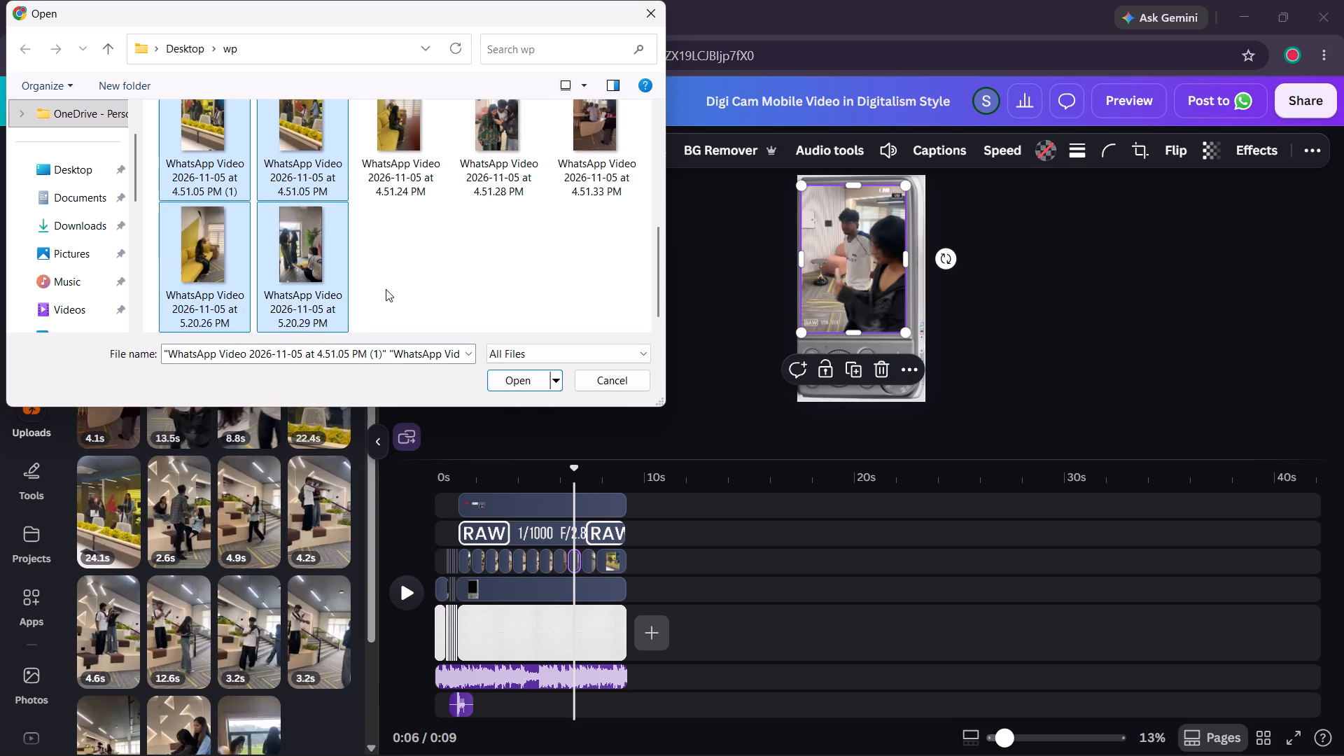
pyautogui.click(386, 289)
pyautogui.moveTo(351, 246); pyautogui.dragTo(172, 316)
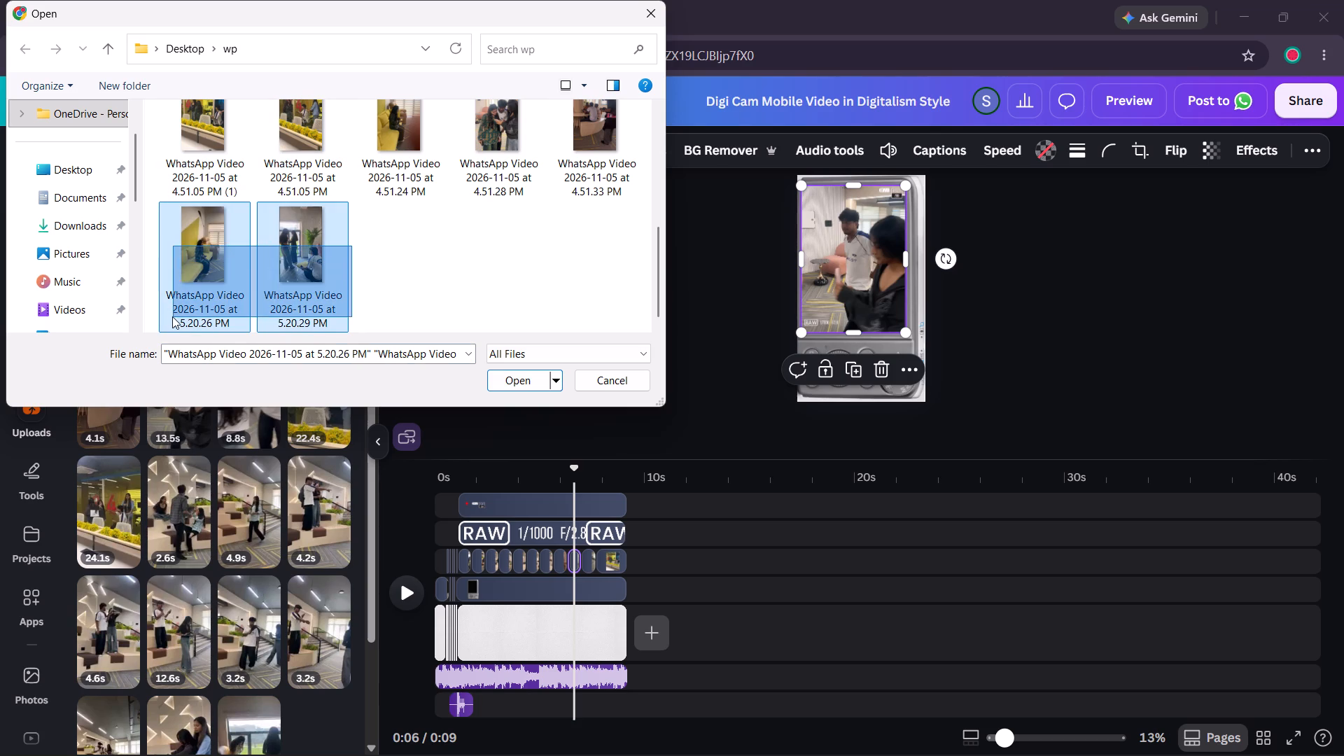
pyautogui.moveTo(172, 316); pyautogui.dragTo(171, 316)
pyautogui.click(511, 379)
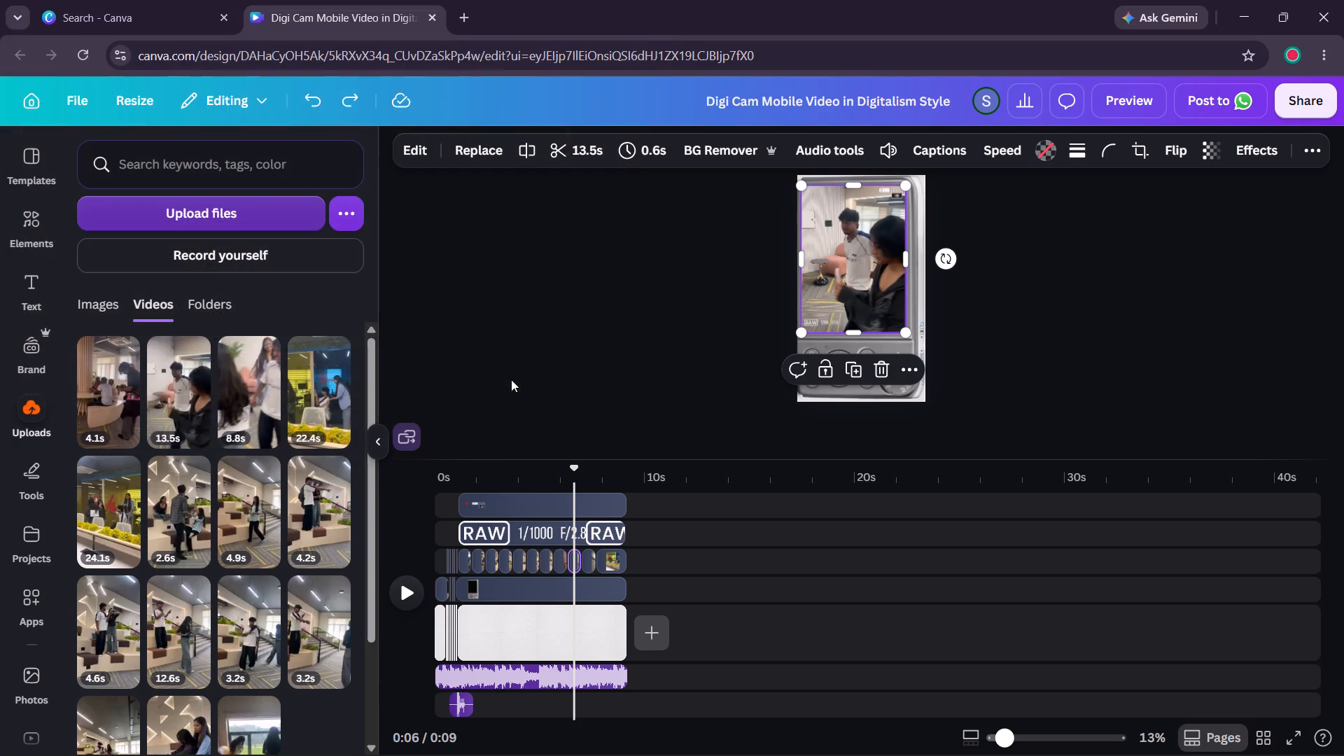
# Replace the 12.6s clip at about 6.9 s on the timeline with the newly uploaded 4.6s video.
pyautogui.click(606, 558)
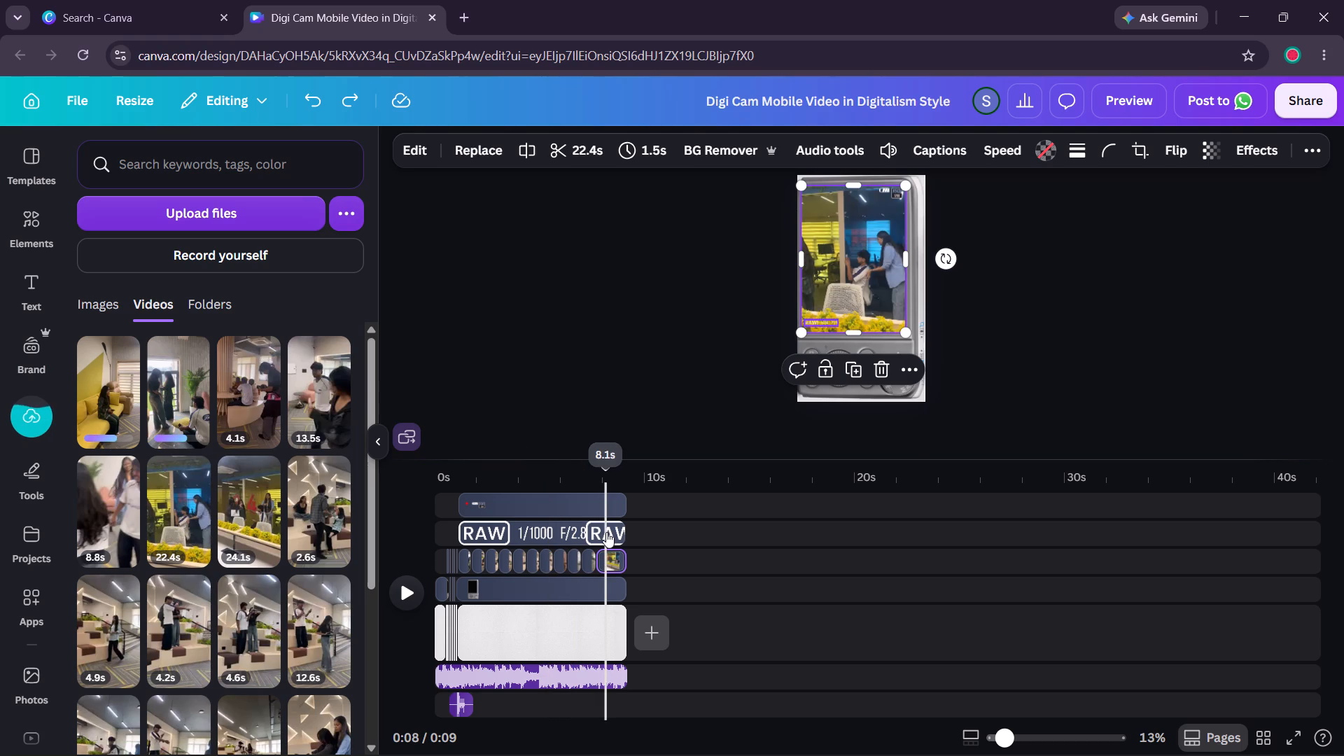
pyautogui.click(581, 556)
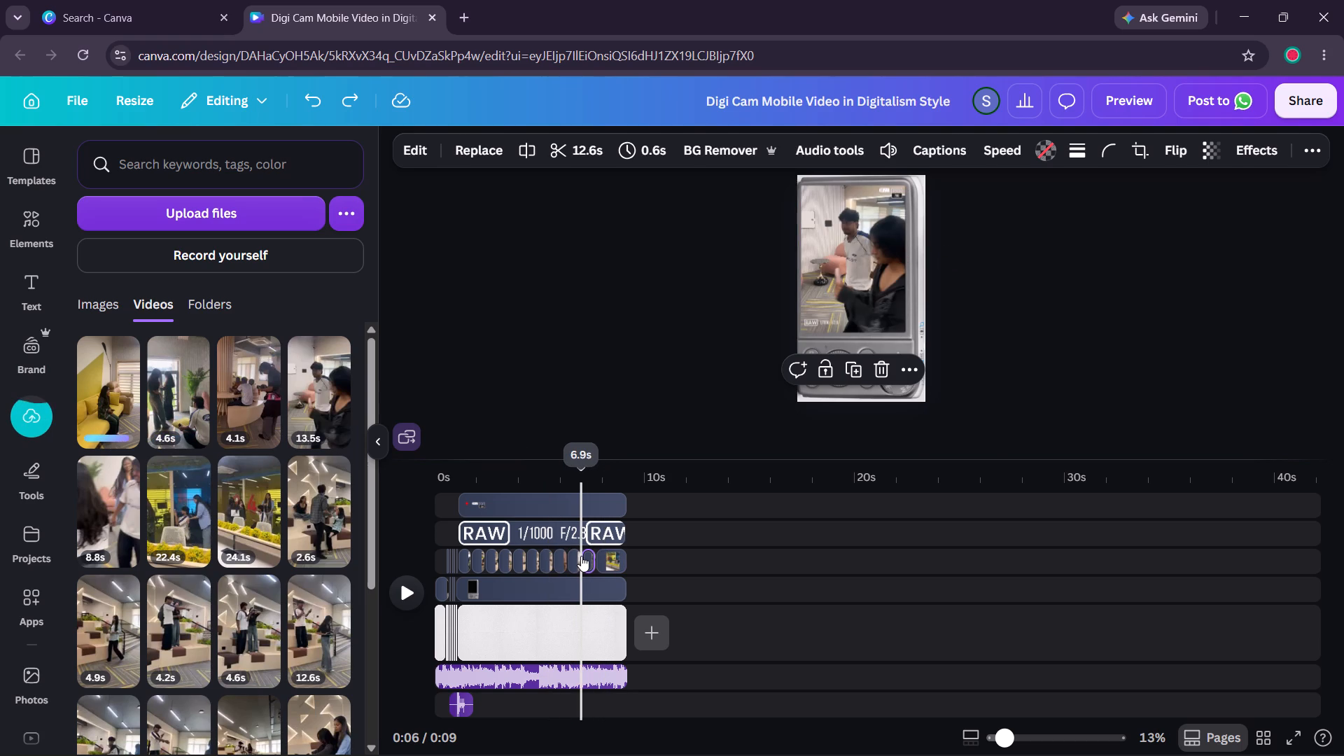
pyautogui.click(464, 153)
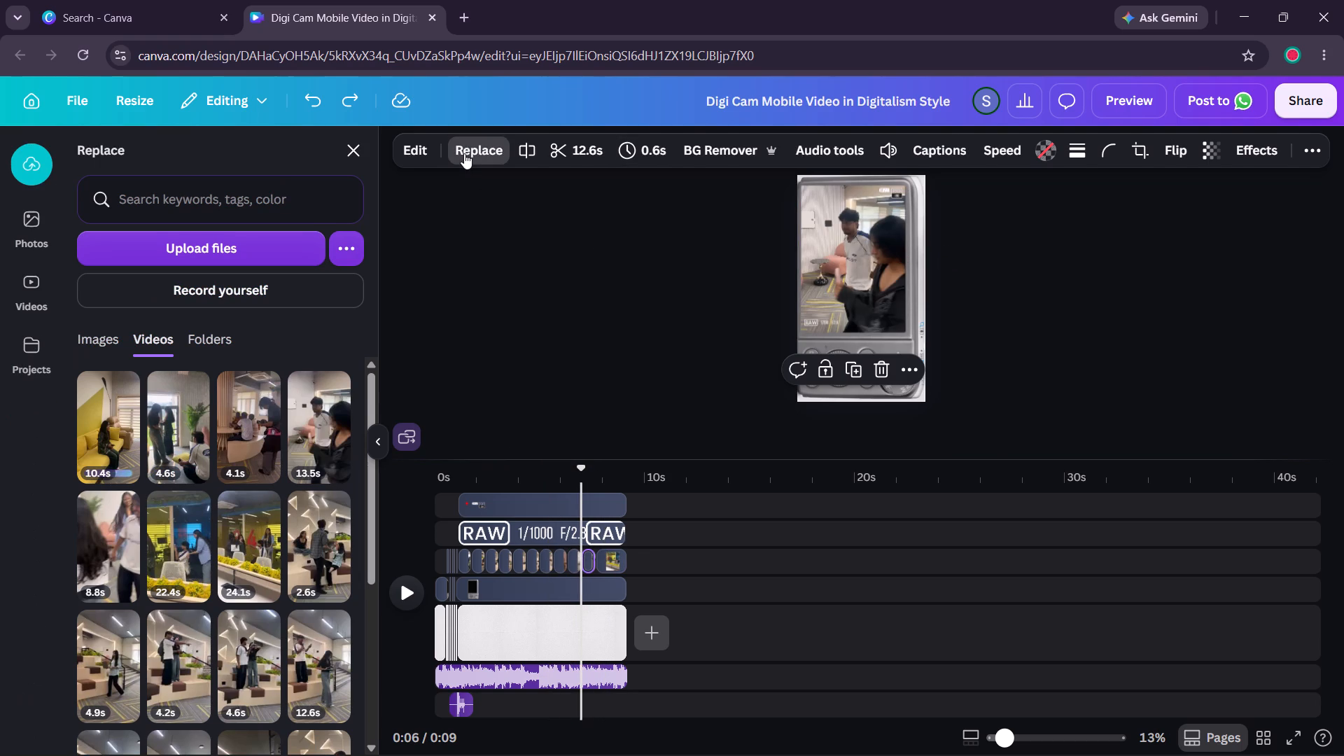
pyautogui.click(154, 460)
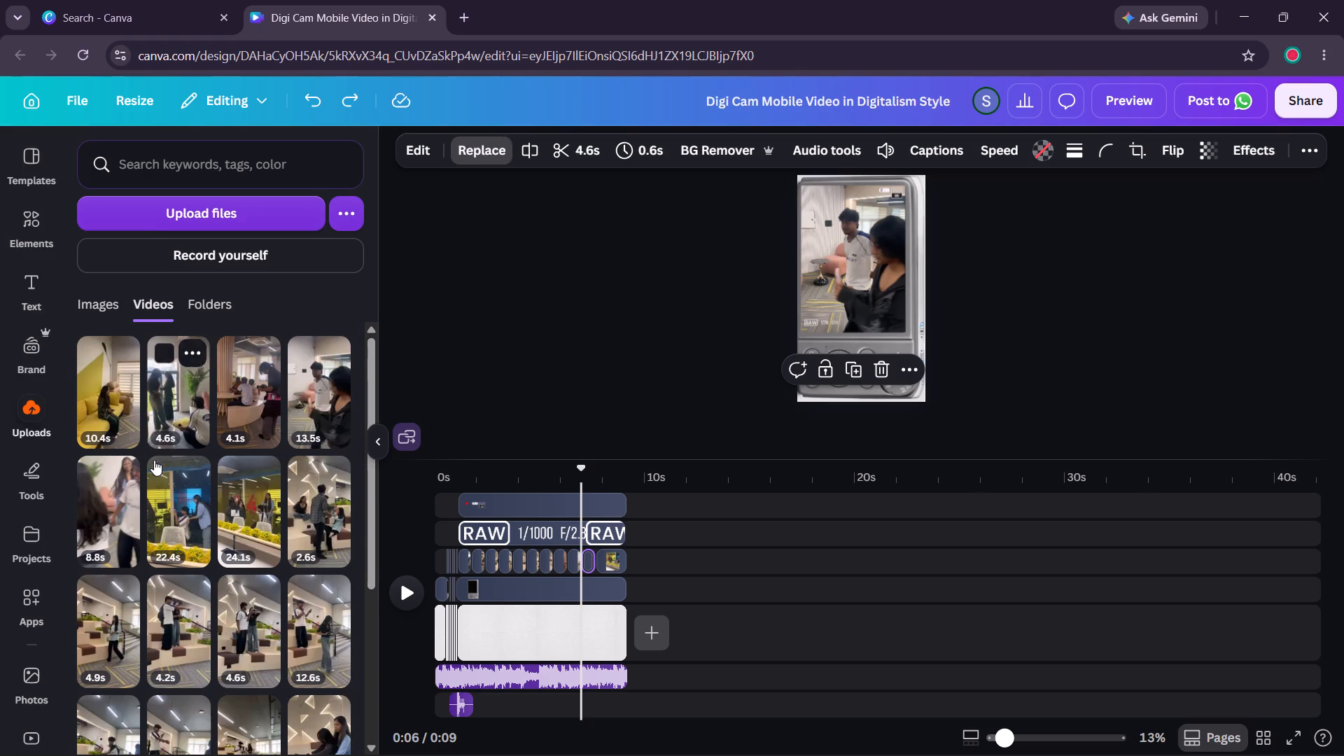
# Add the newly uploaded 4.6s video as a separate page at the end of the timeline.
pyautogui.click(183, 393)
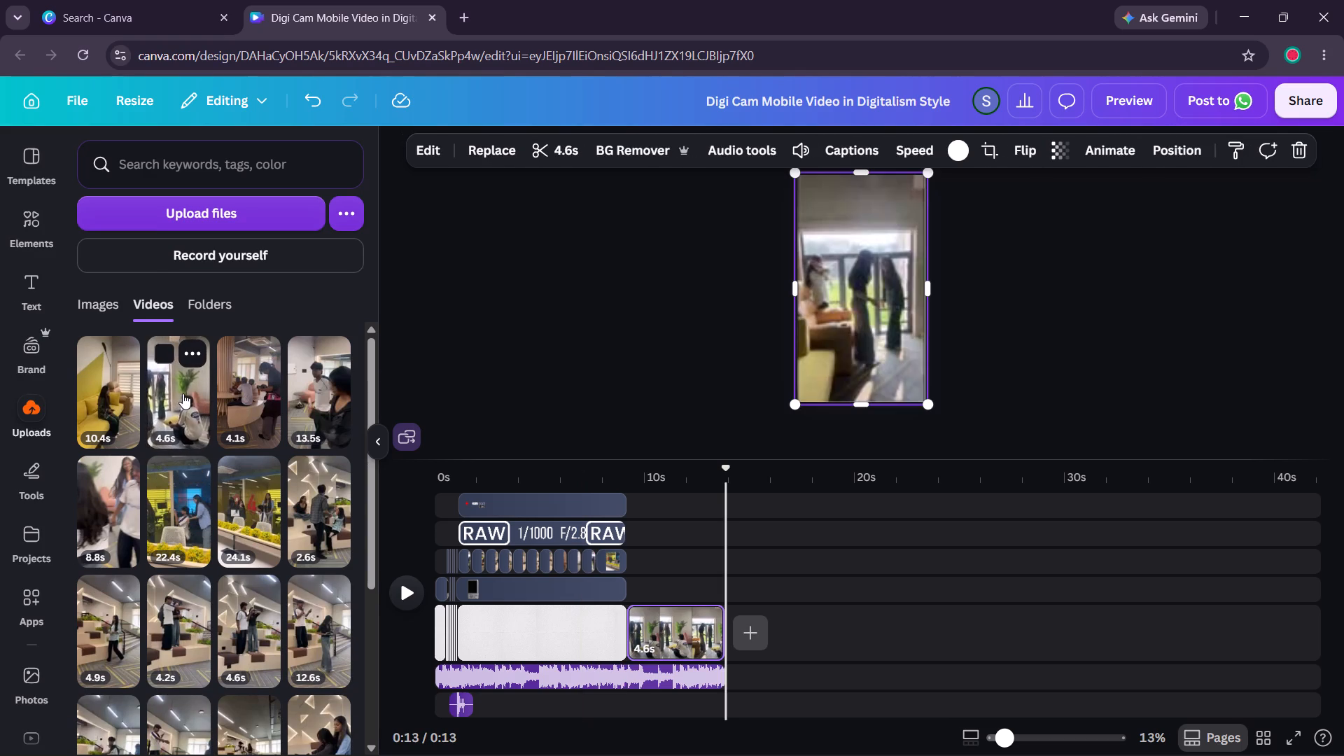
# Delete the 4.6s video page that was added at the end of the timeline.
pyautogui.click(676, 614)
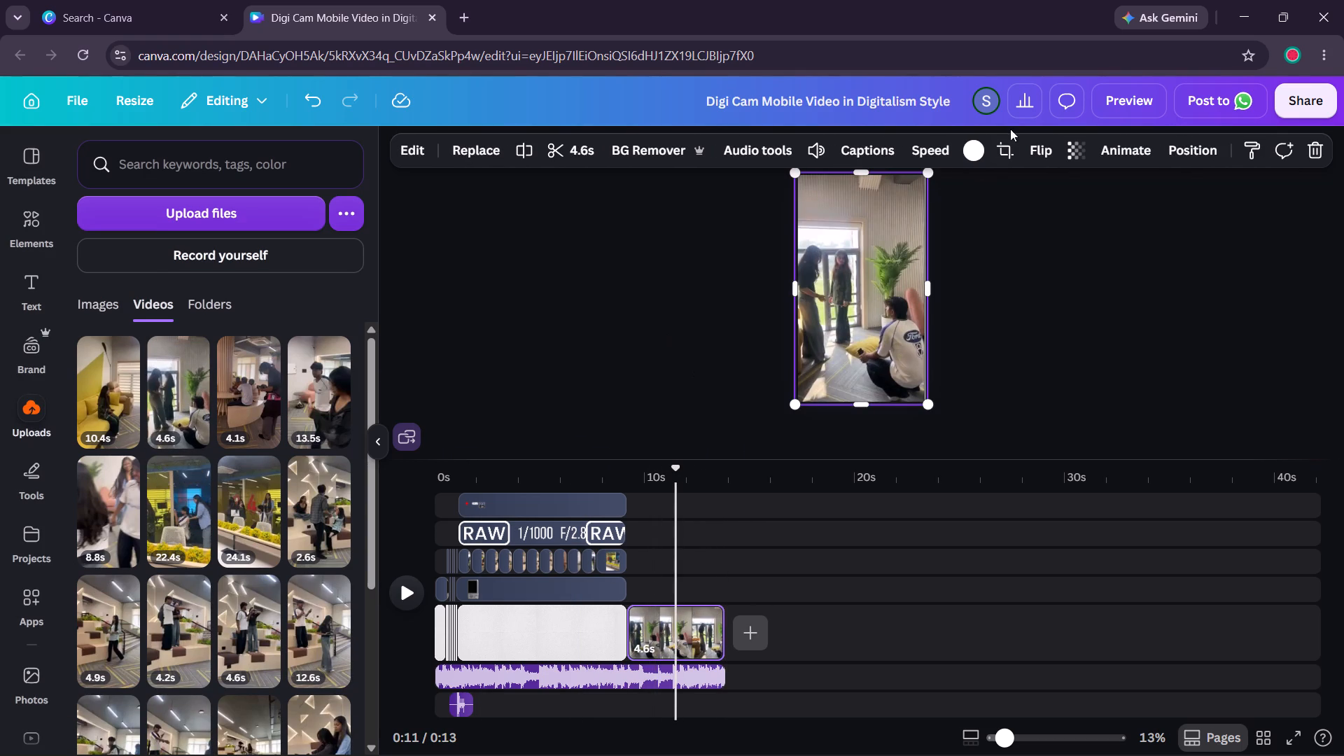
pyautogui.rightClick(867, 266)
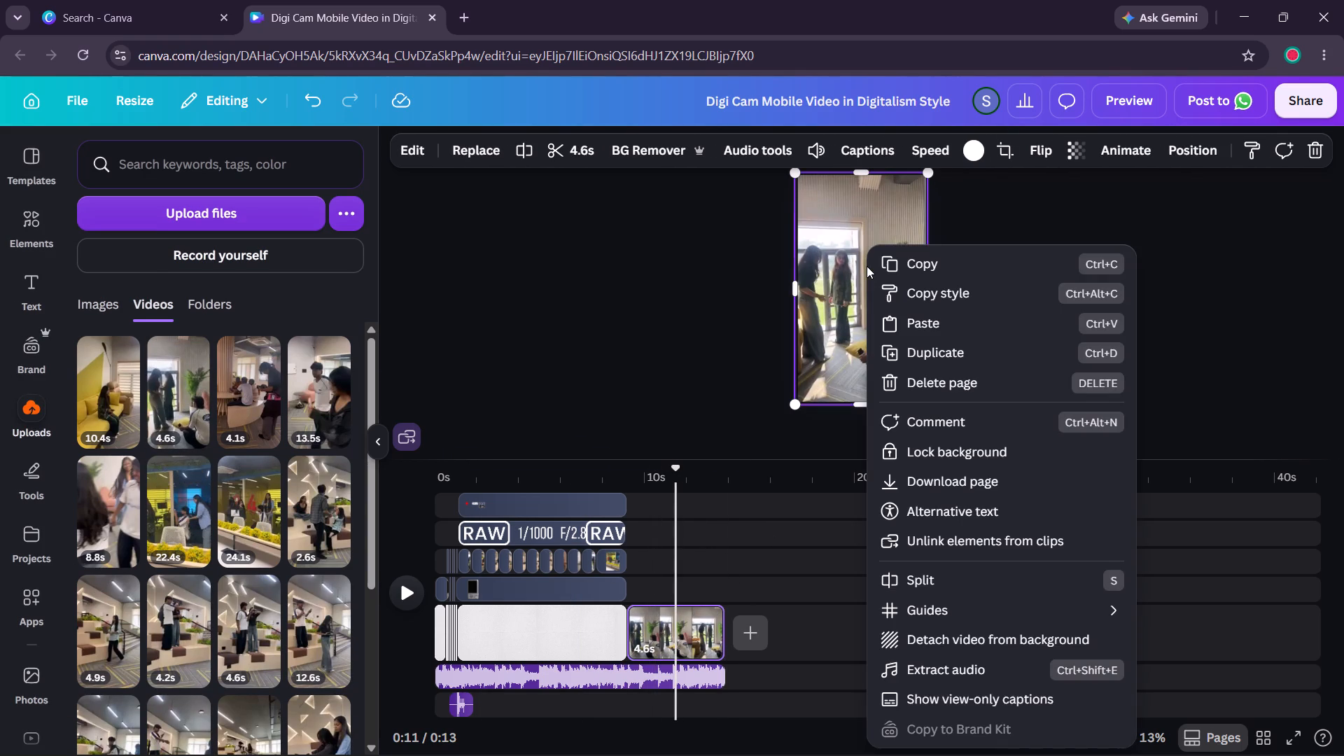
pyautogui.click(937, 376)
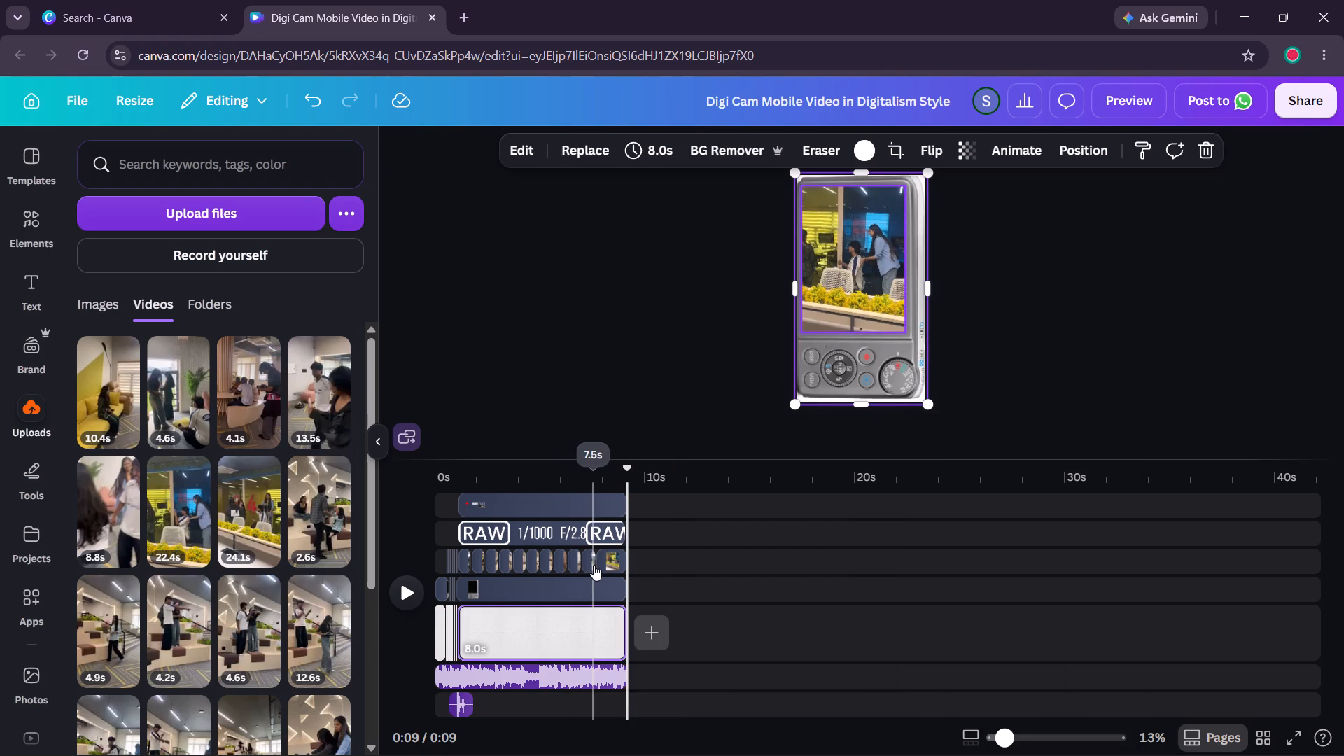
# Play the camera-screen clips from just under 6 s to review the ones leading into the final clip.
pyautogui.click(594, 565)
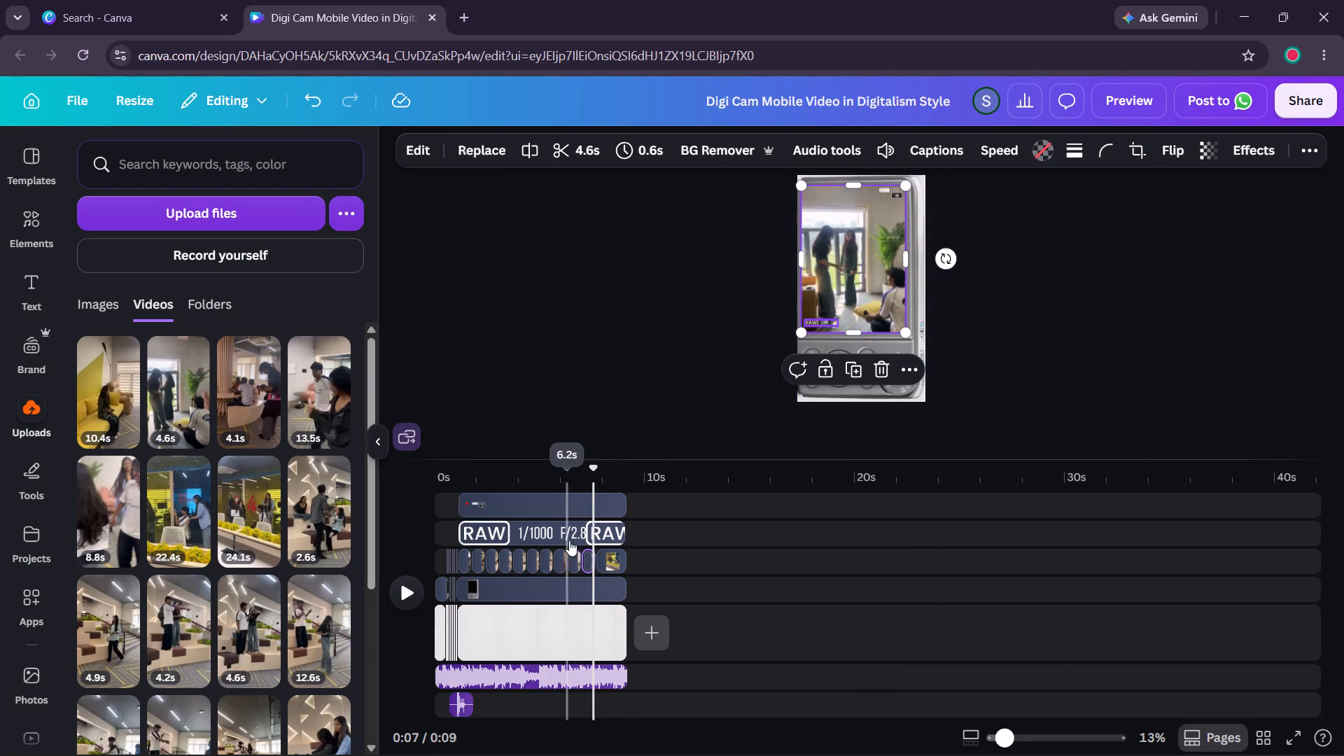
pyautogui.click(559, 482)
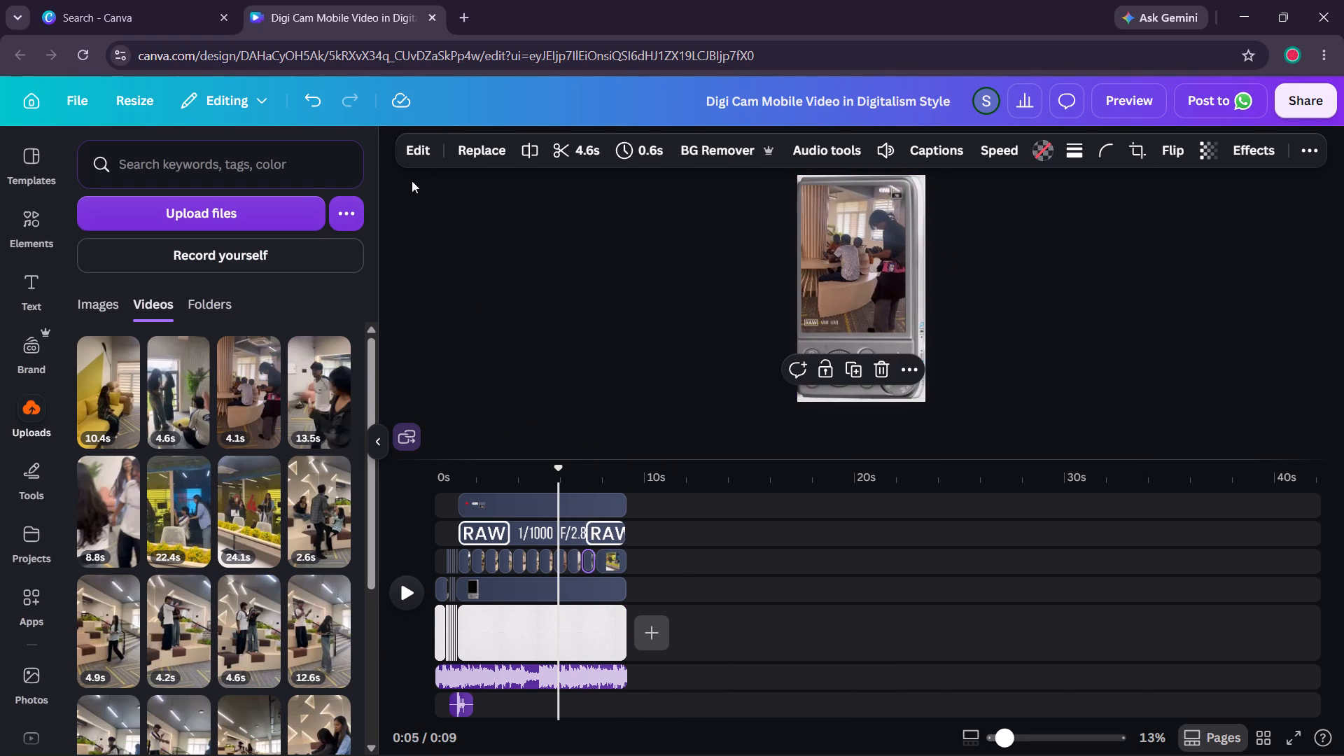
pyautogui.click(405, 591)
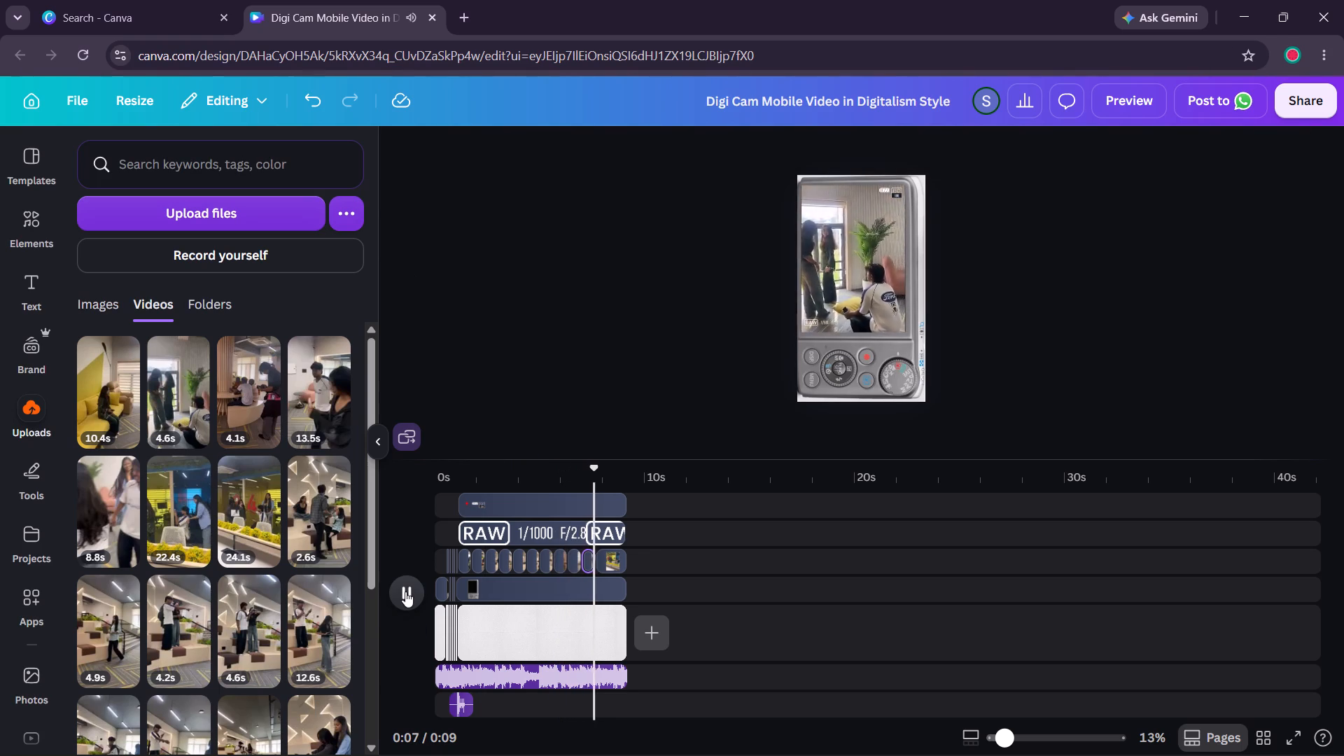
pyautogui.click(405, 591)
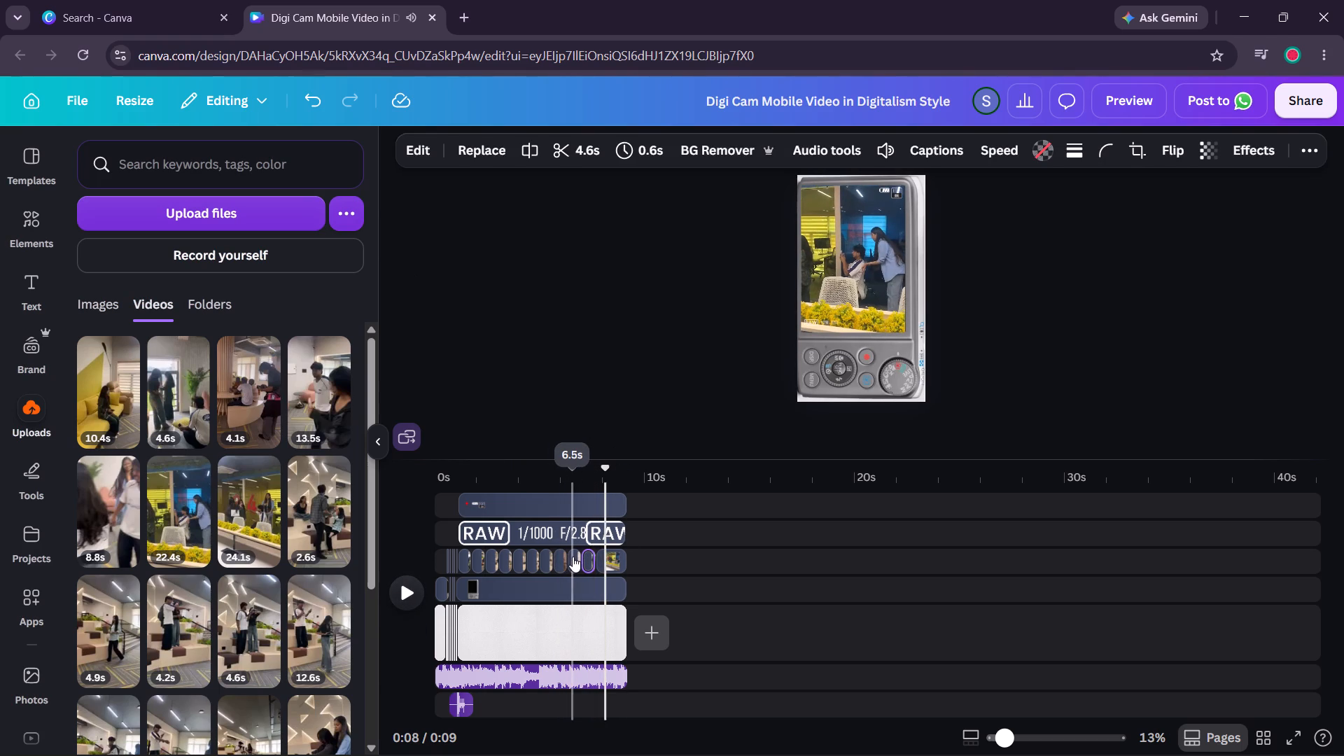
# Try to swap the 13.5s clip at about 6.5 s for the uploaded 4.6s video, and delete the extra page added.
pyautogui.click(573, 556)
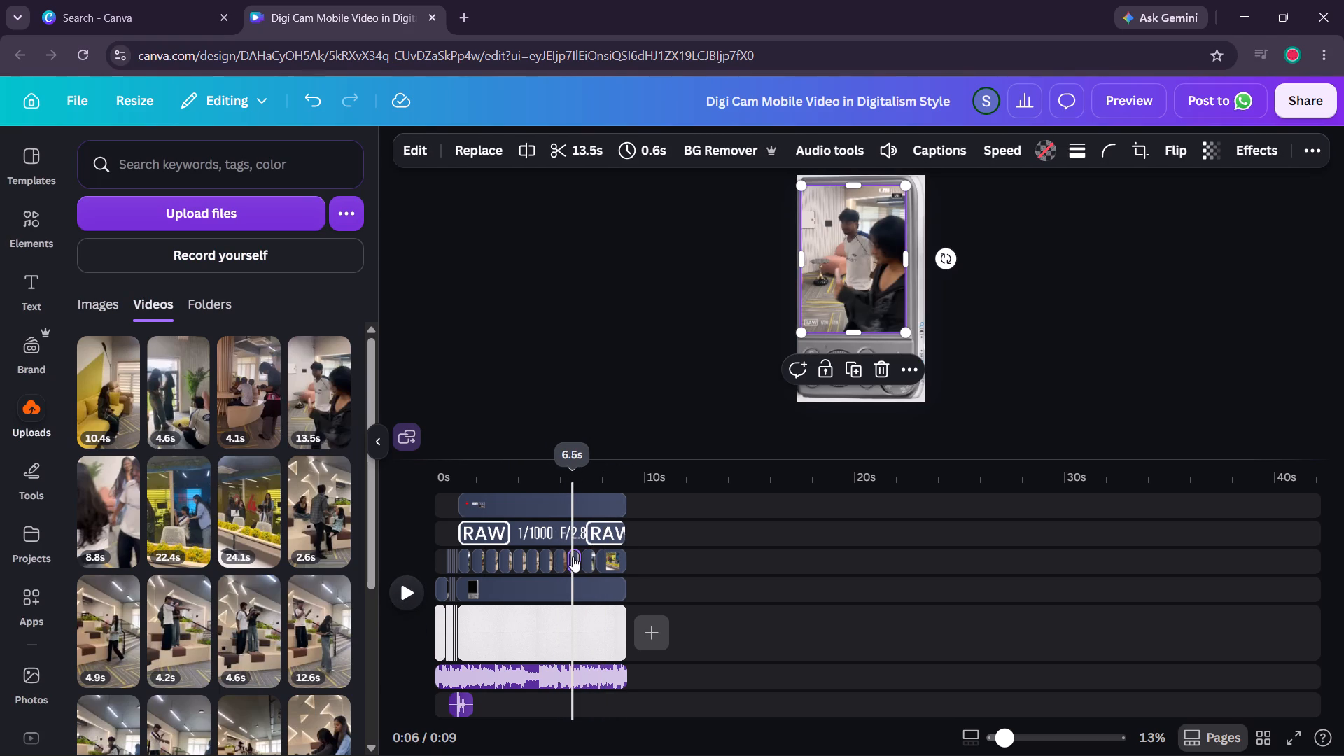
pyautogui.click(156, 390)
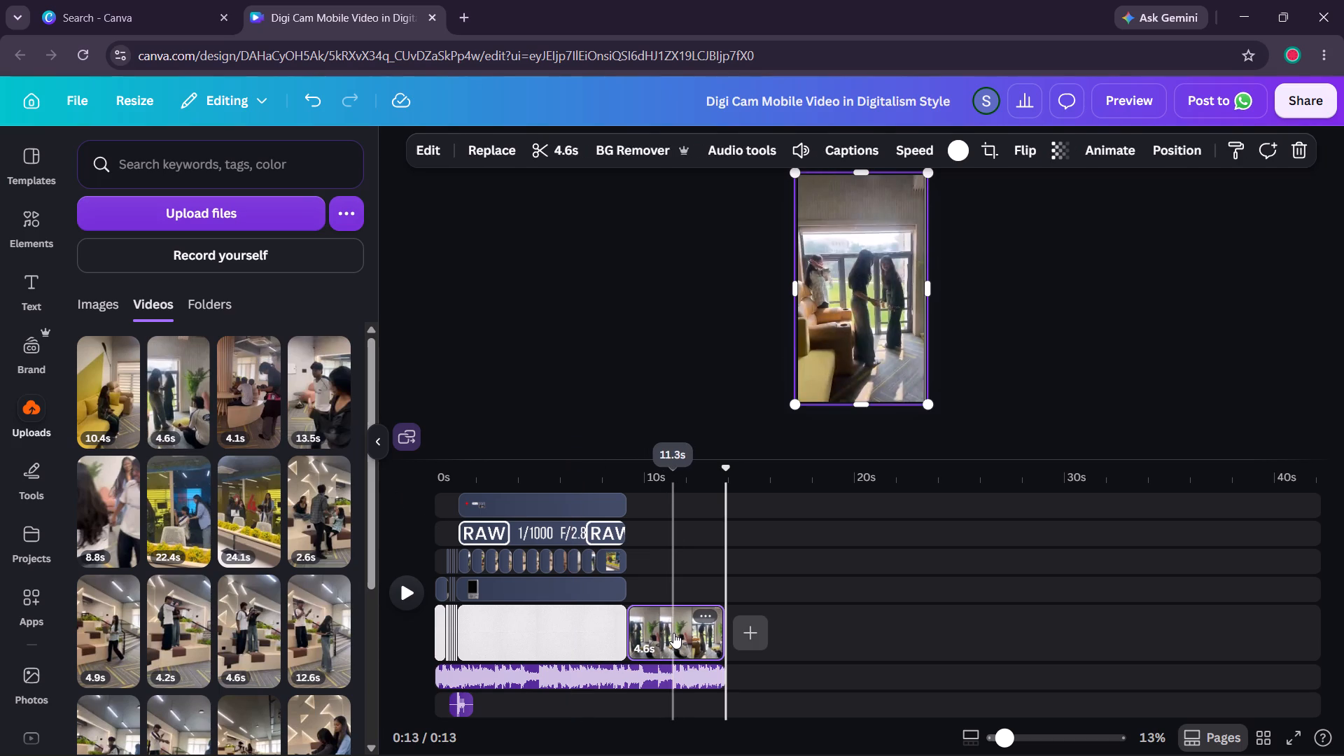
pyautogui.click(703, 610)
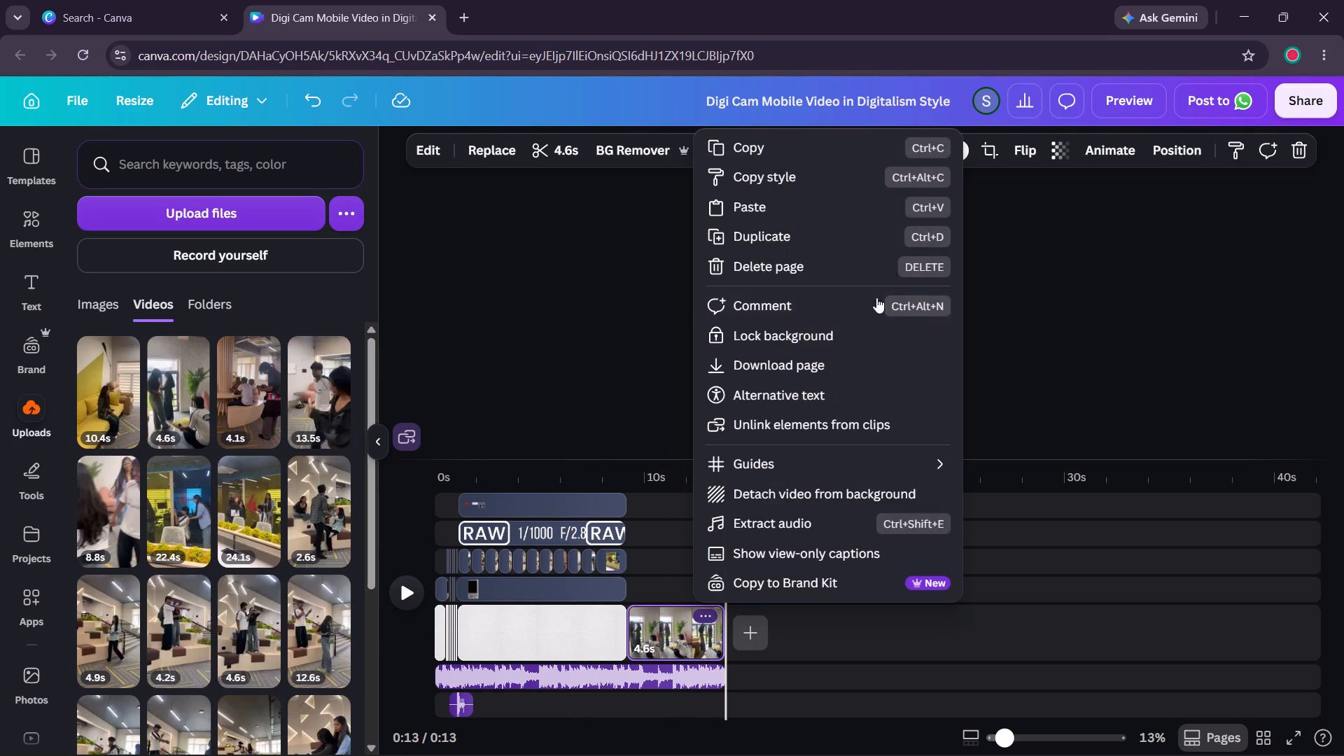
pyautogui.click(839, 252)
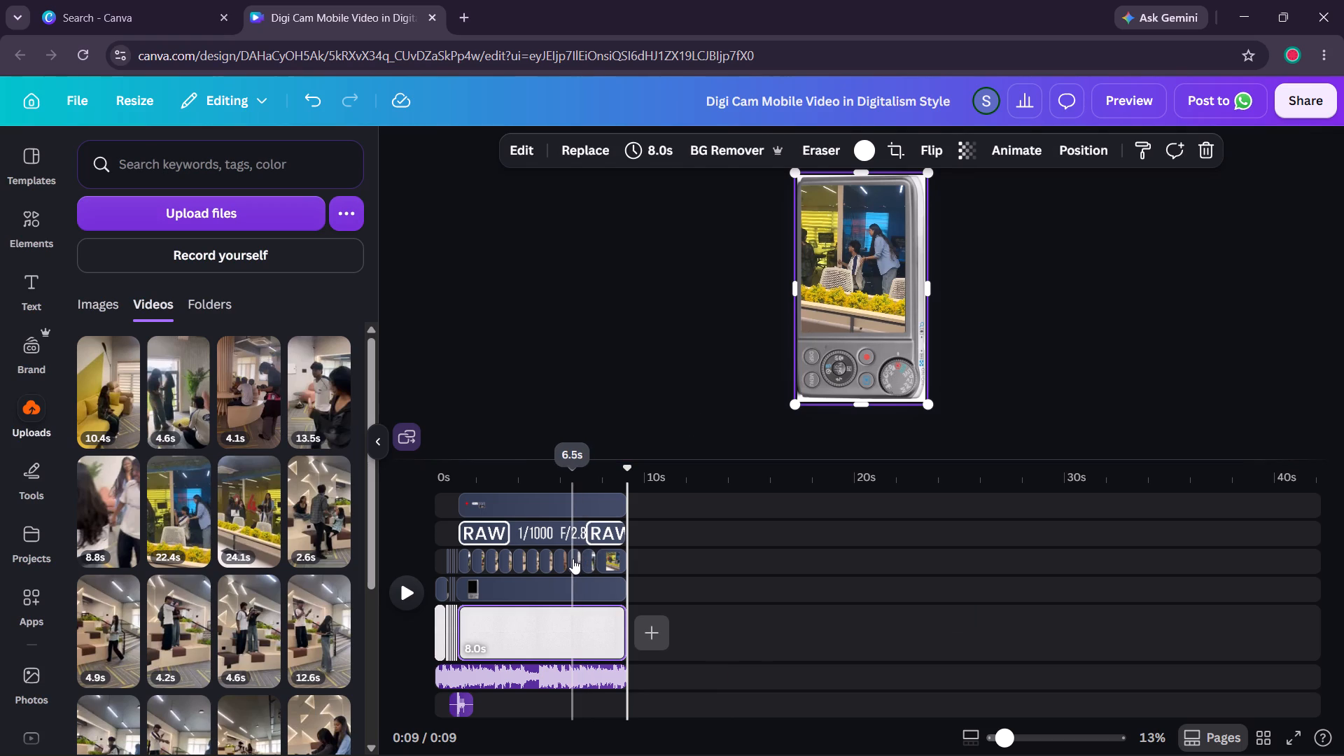
# Replace the 13.5s clip at about 6.5 s with the uploaded 4.6s video and play it back.
pyautogui.click(573, 559)
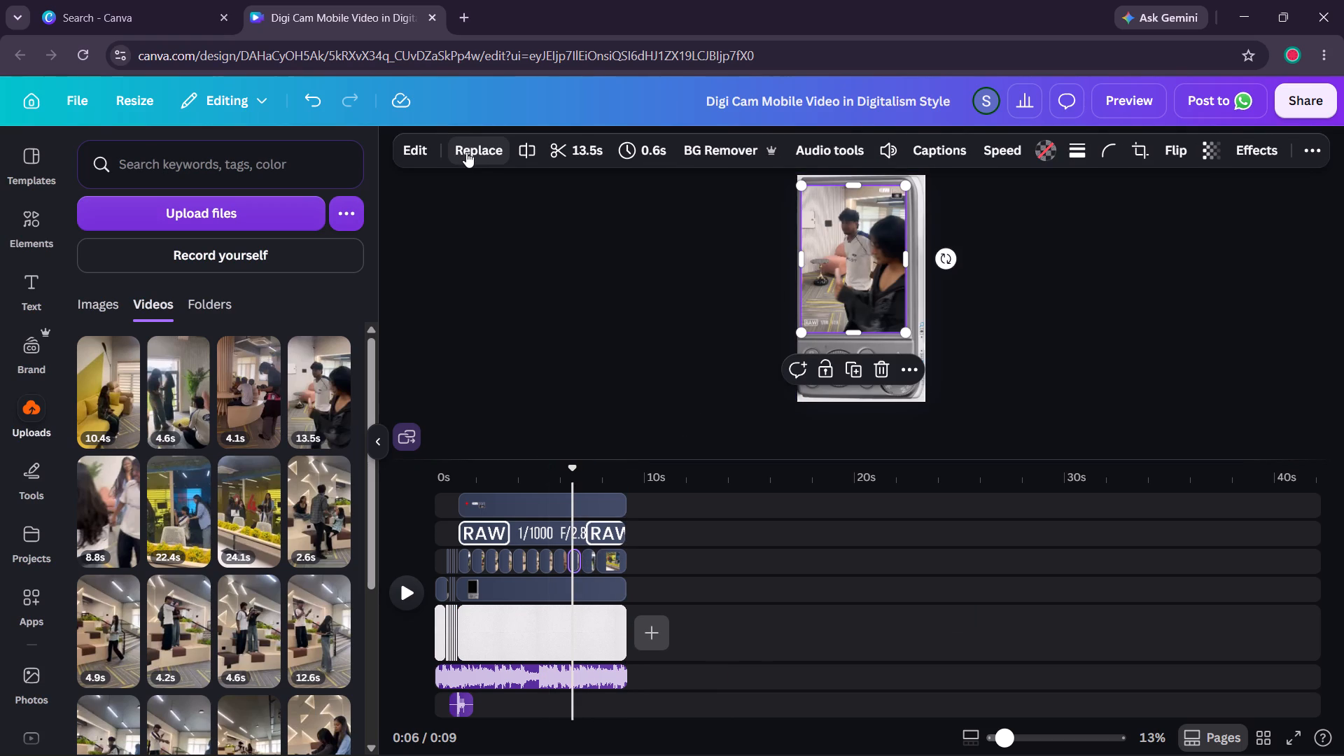
pyautogui.click(466, 152)
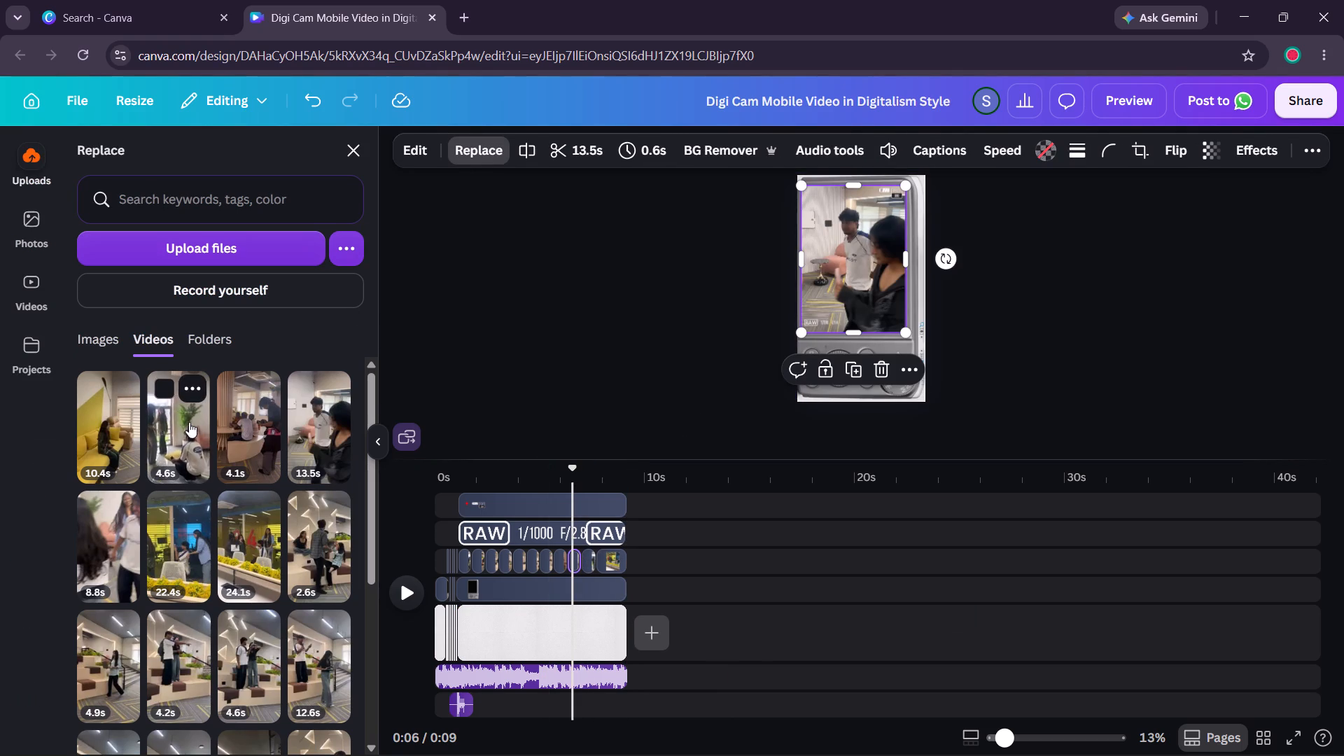
pyautogui.click(186, 426)
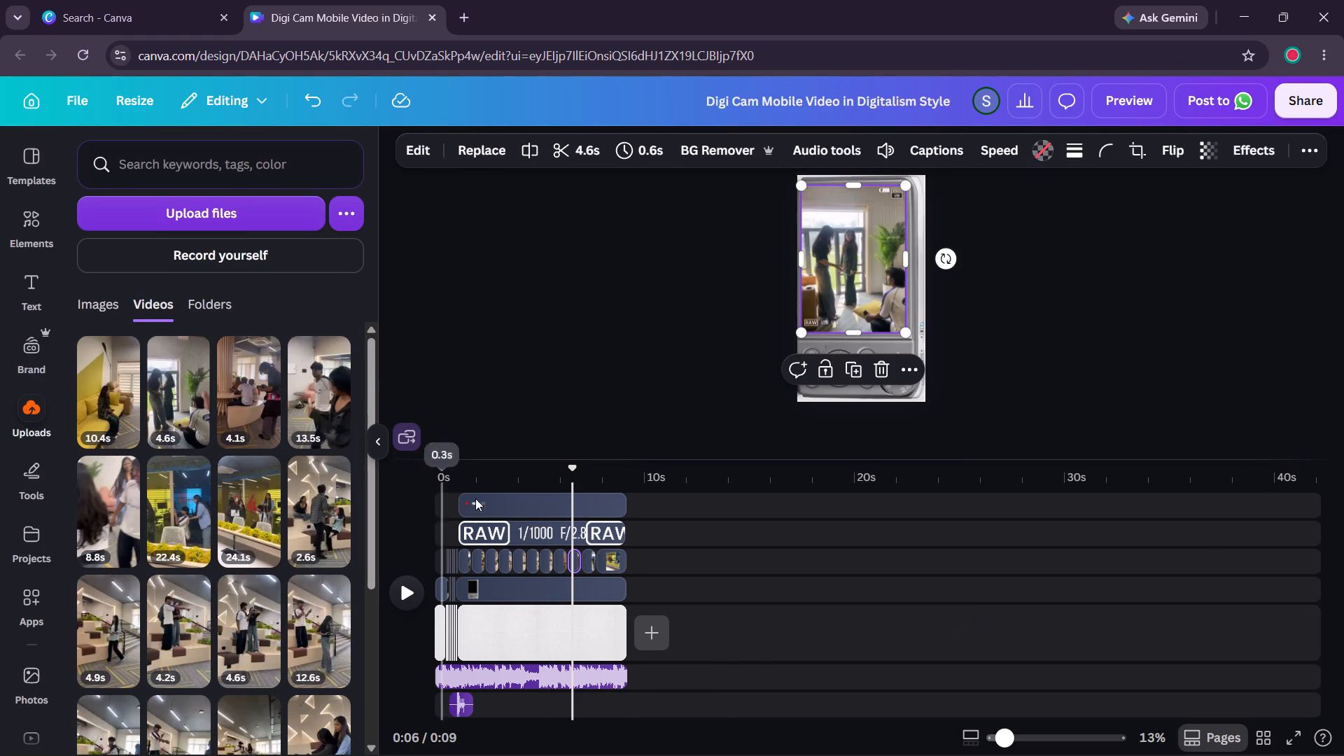
pyautogui.click(402, 595)
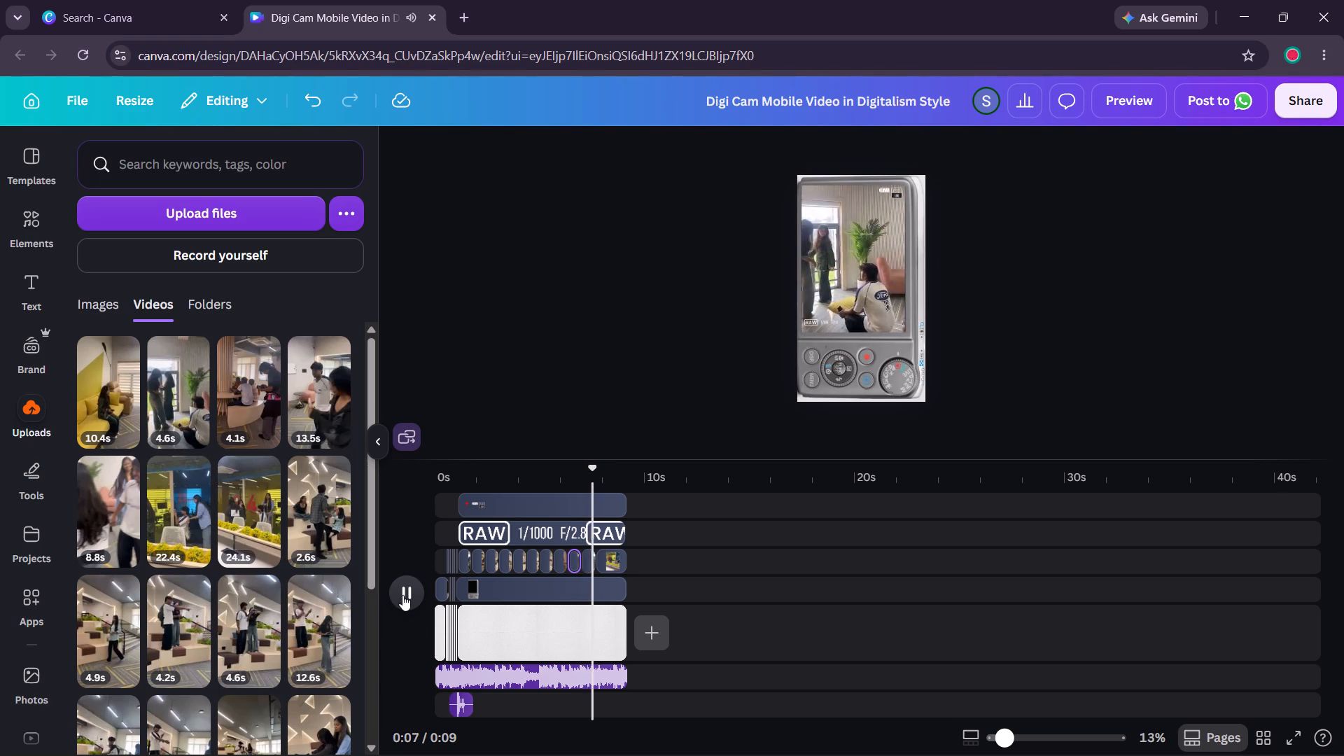
# Replace the 4.6s clip at about 7.2 s with the uploaded 10.4s video and play through to the end.
pyautogui.click(588, 563)
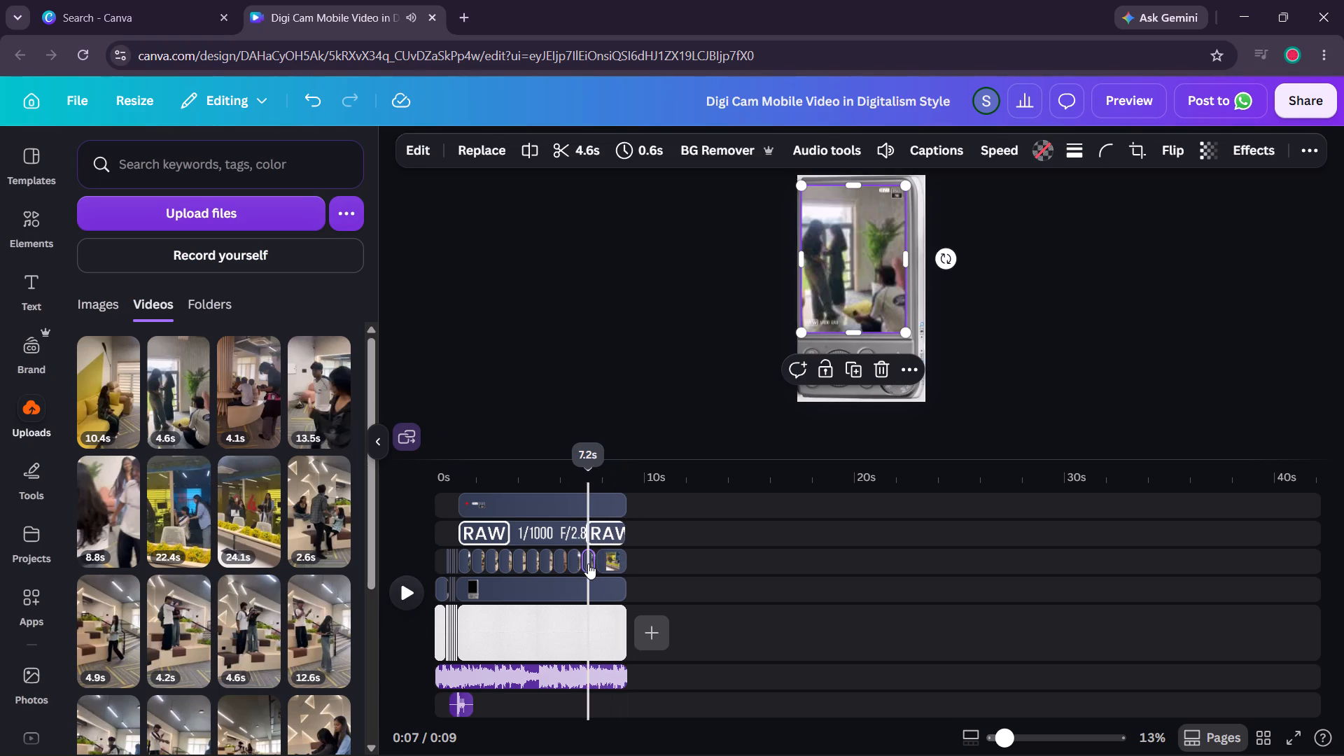
pyautogui.click(413, 146)
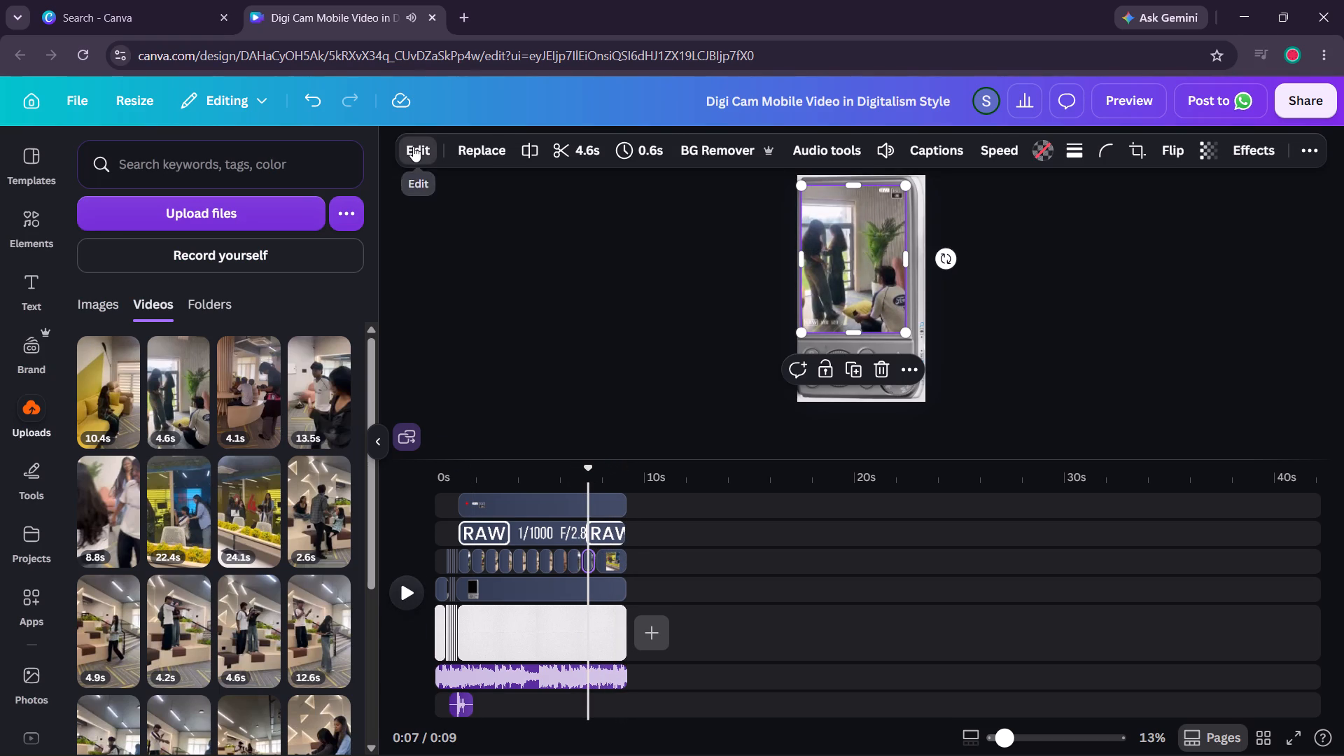
pyautogui.click(483, 136)
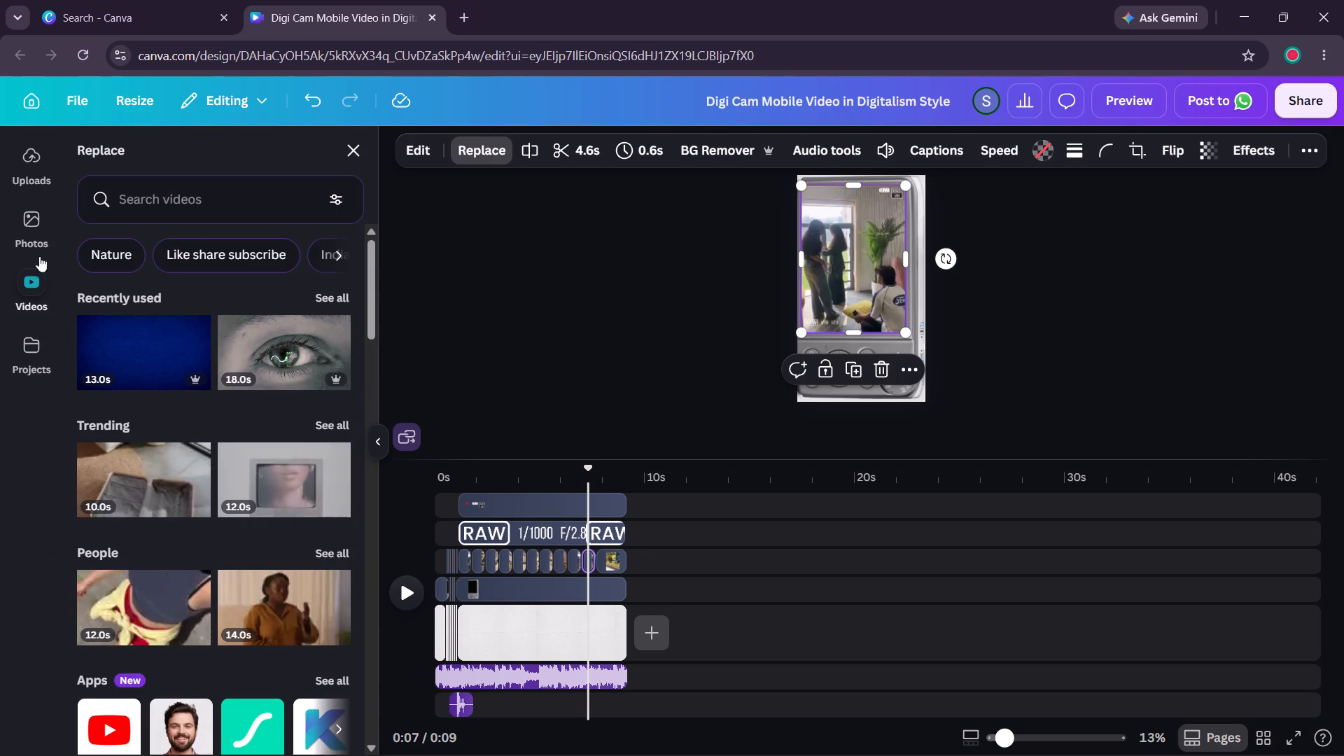
pyautogui.click(28, 170)
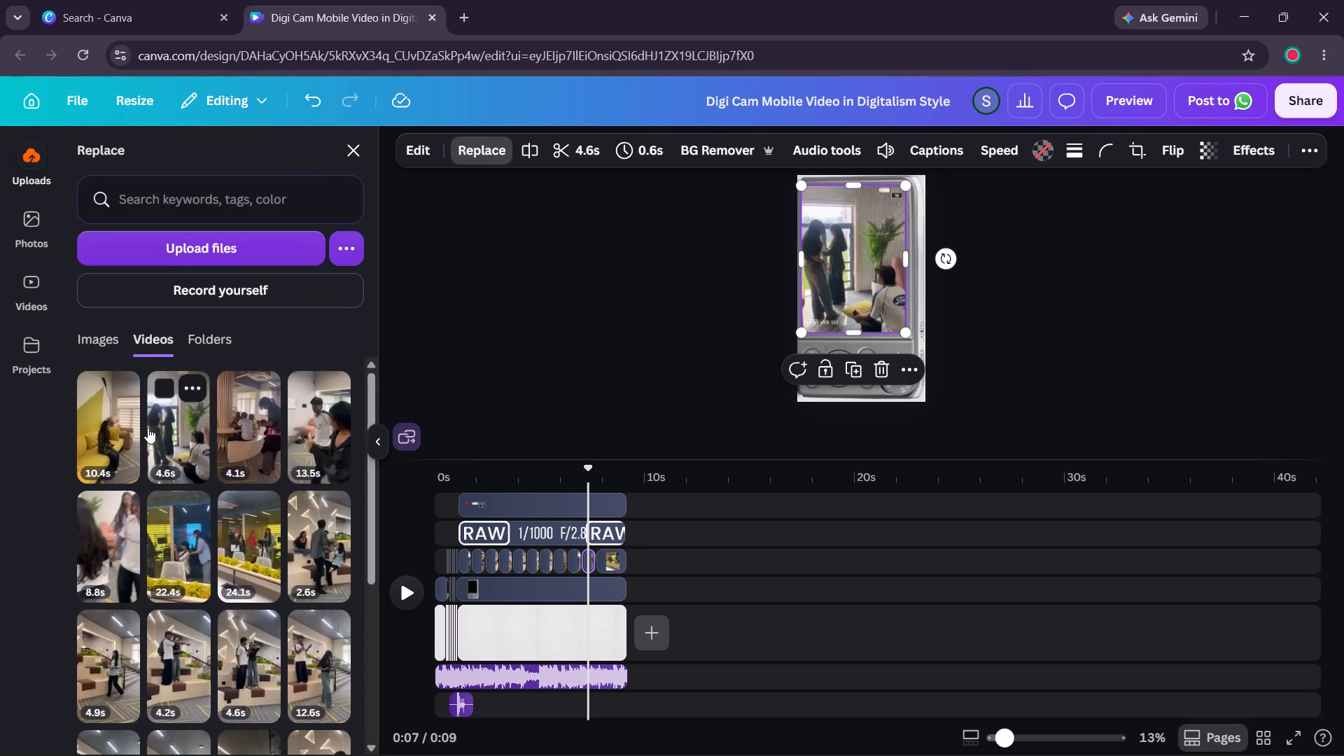
pyautogui.click(115, 433)
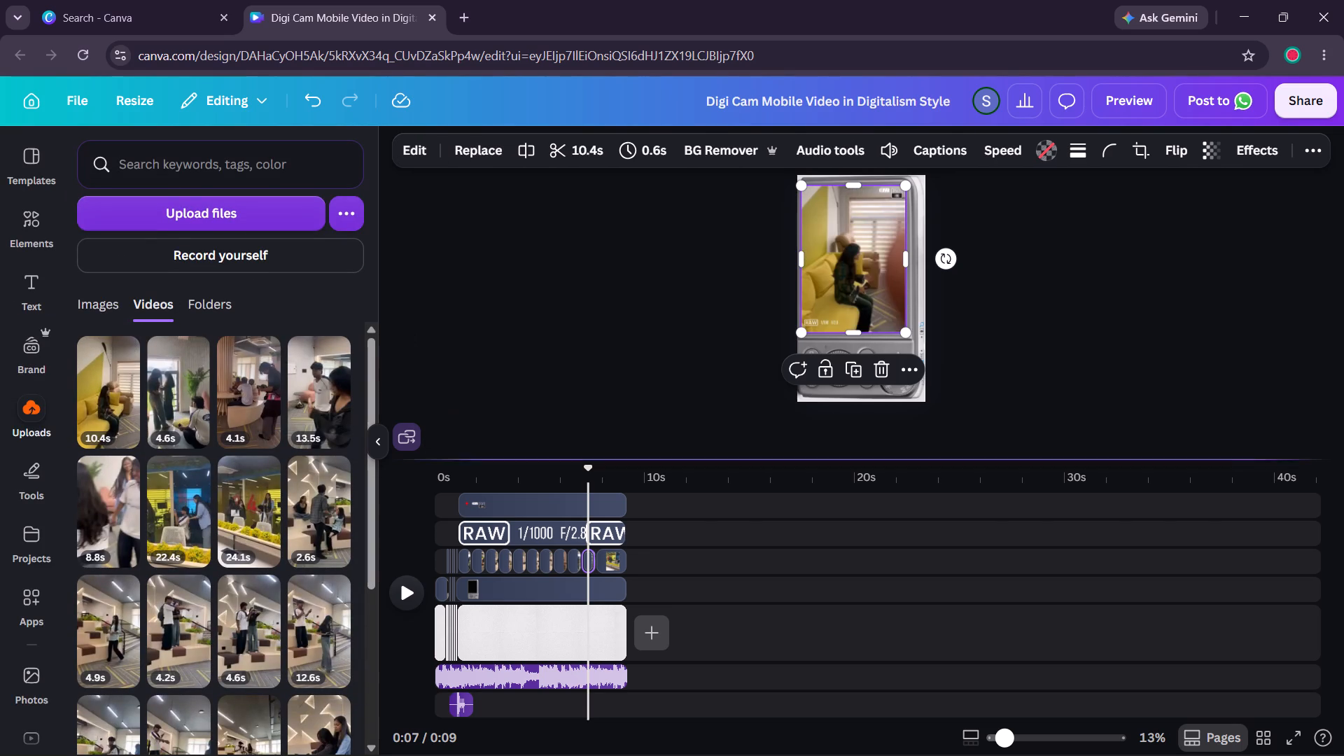
pyautogui.click(412, 583)
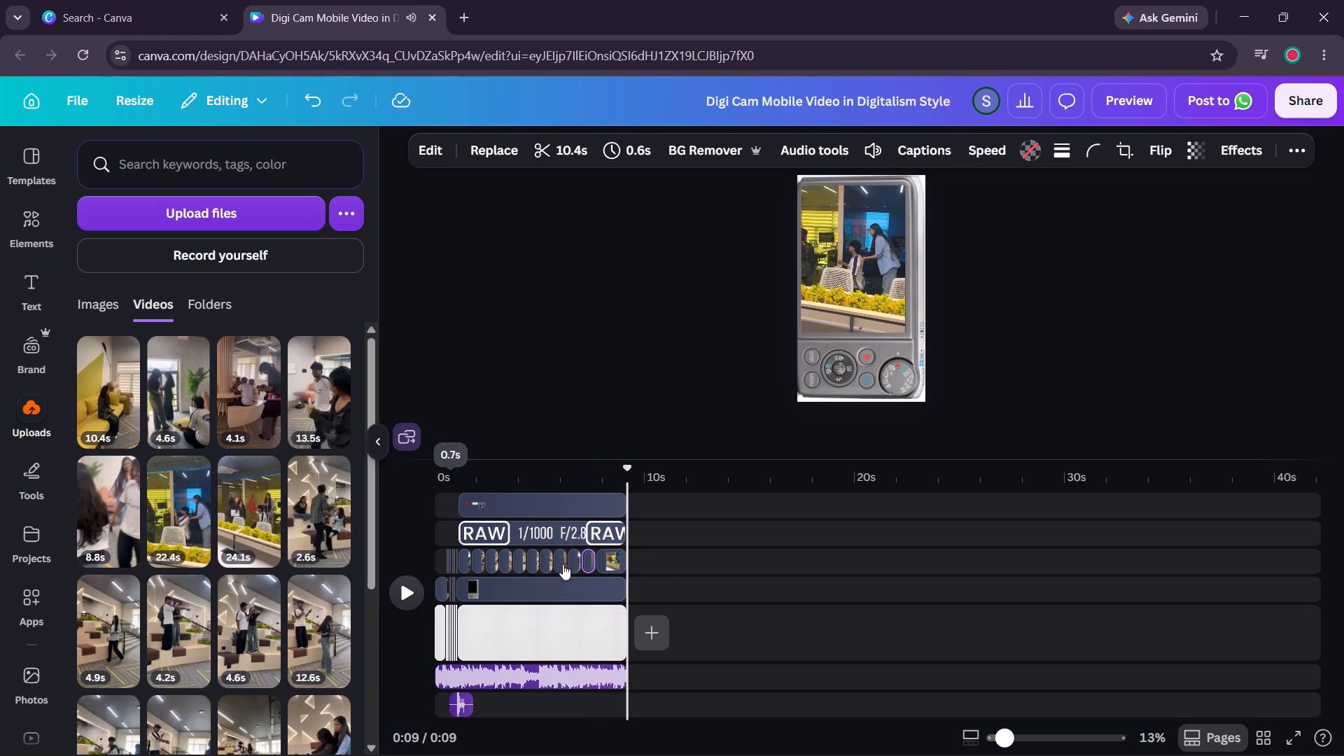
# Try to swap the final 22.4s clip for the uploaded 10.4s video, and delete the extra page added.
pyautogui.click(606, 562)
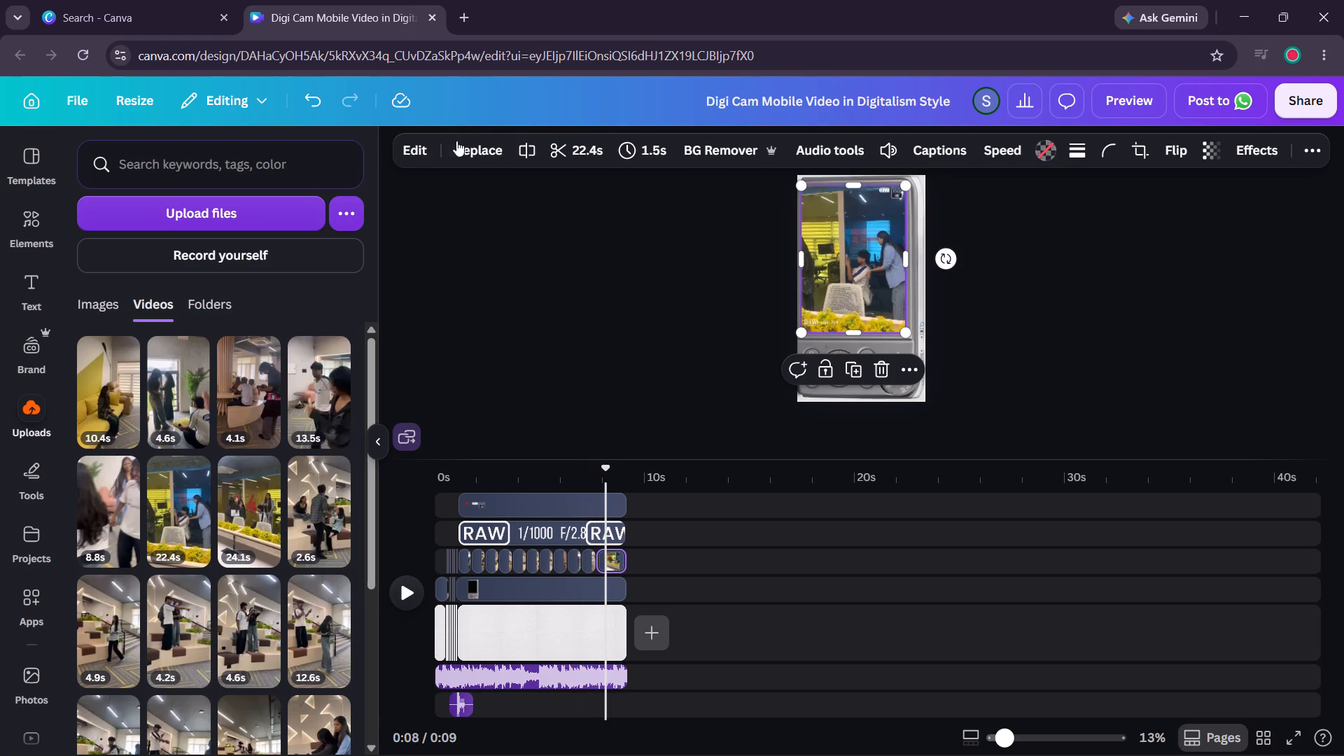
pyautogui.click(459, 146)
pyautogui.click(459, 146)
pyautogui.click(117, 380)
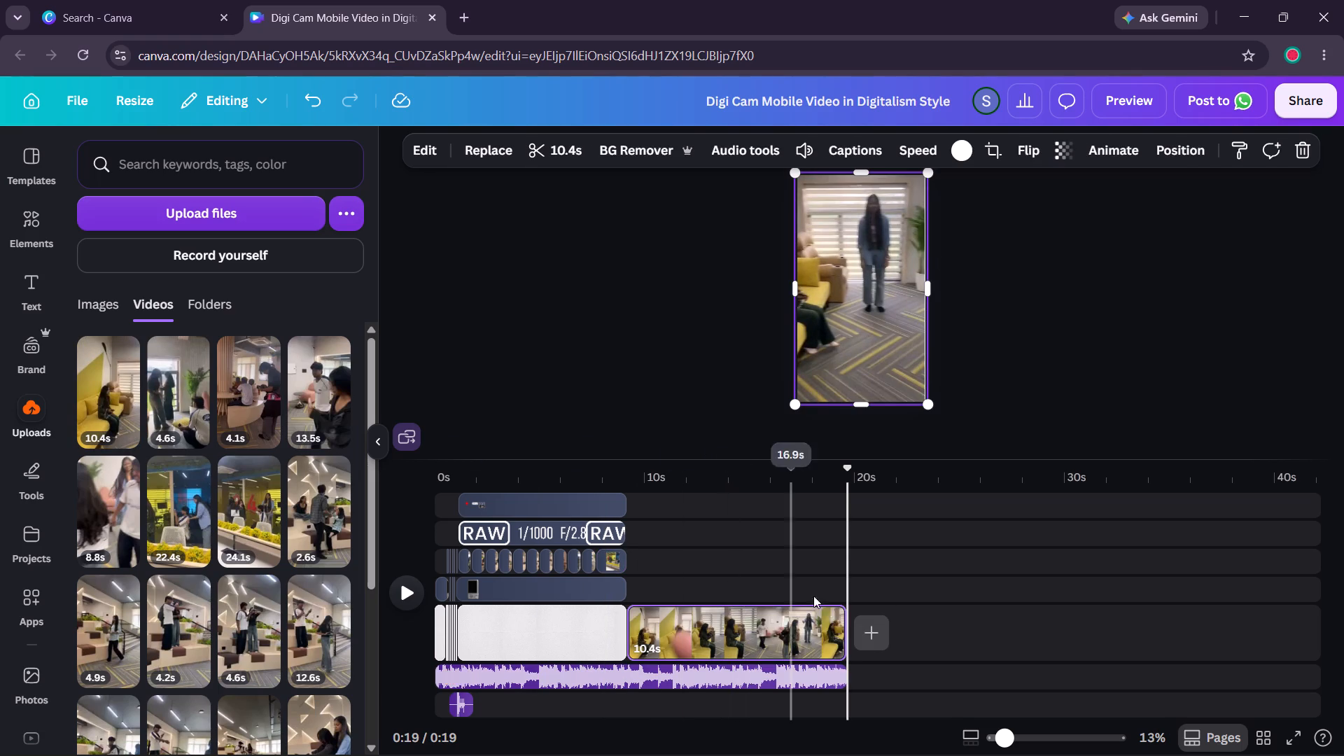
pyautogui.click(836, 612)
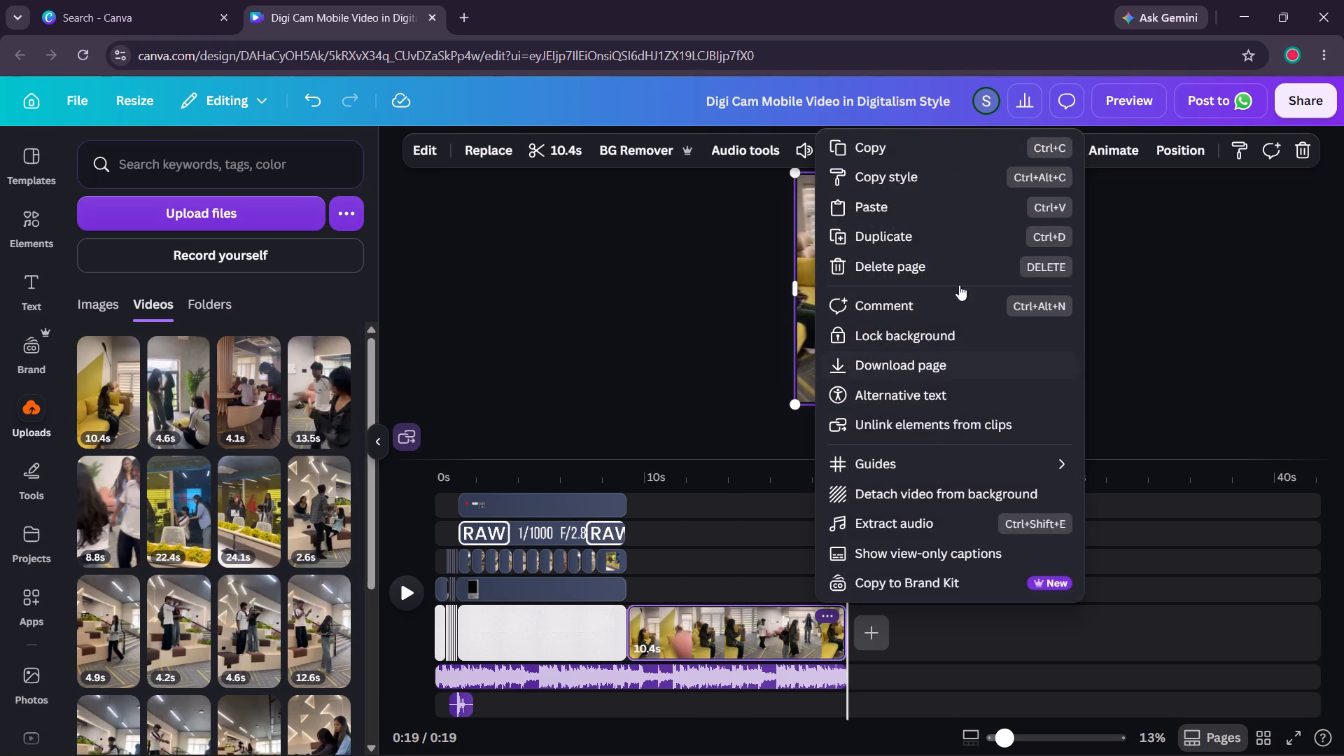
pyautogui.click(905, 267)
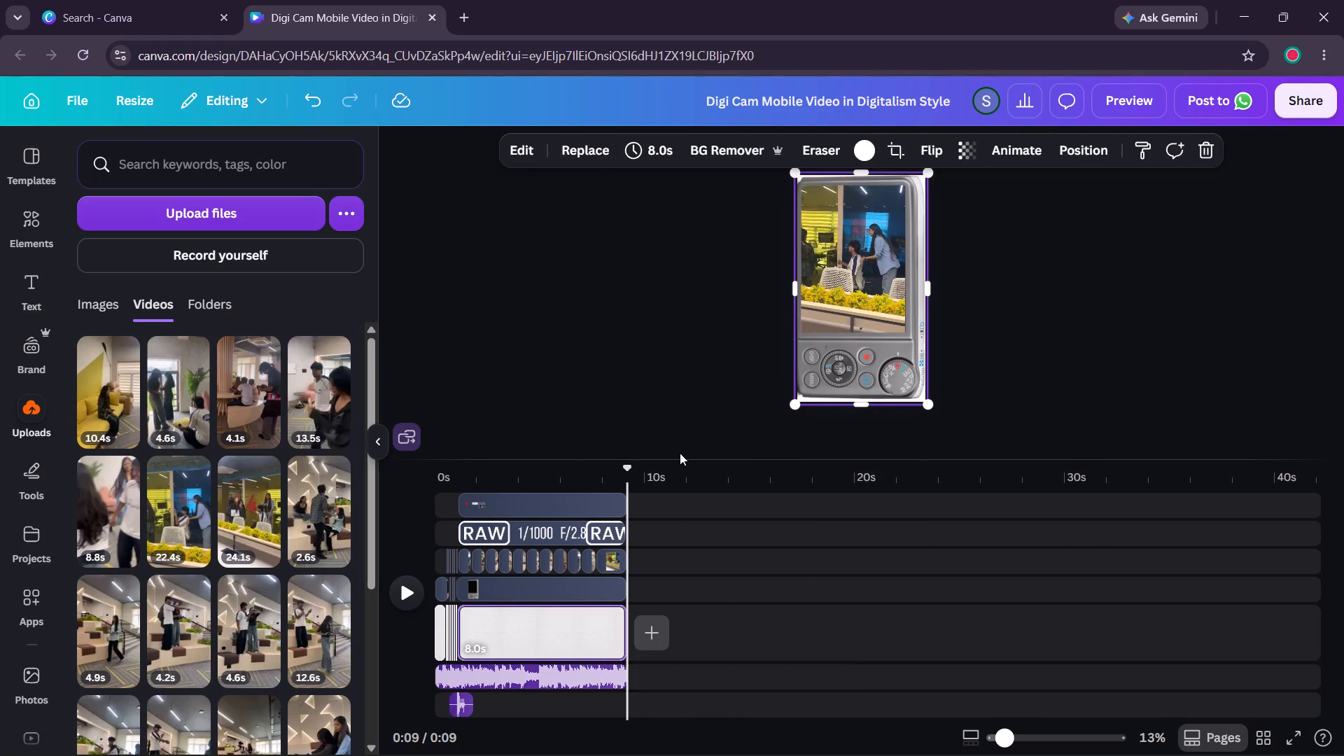
# Replace the final 22.4s clip with the uploaded 10.4s video, then play the ending and replay the video.
pyautogui.click(605, 551)
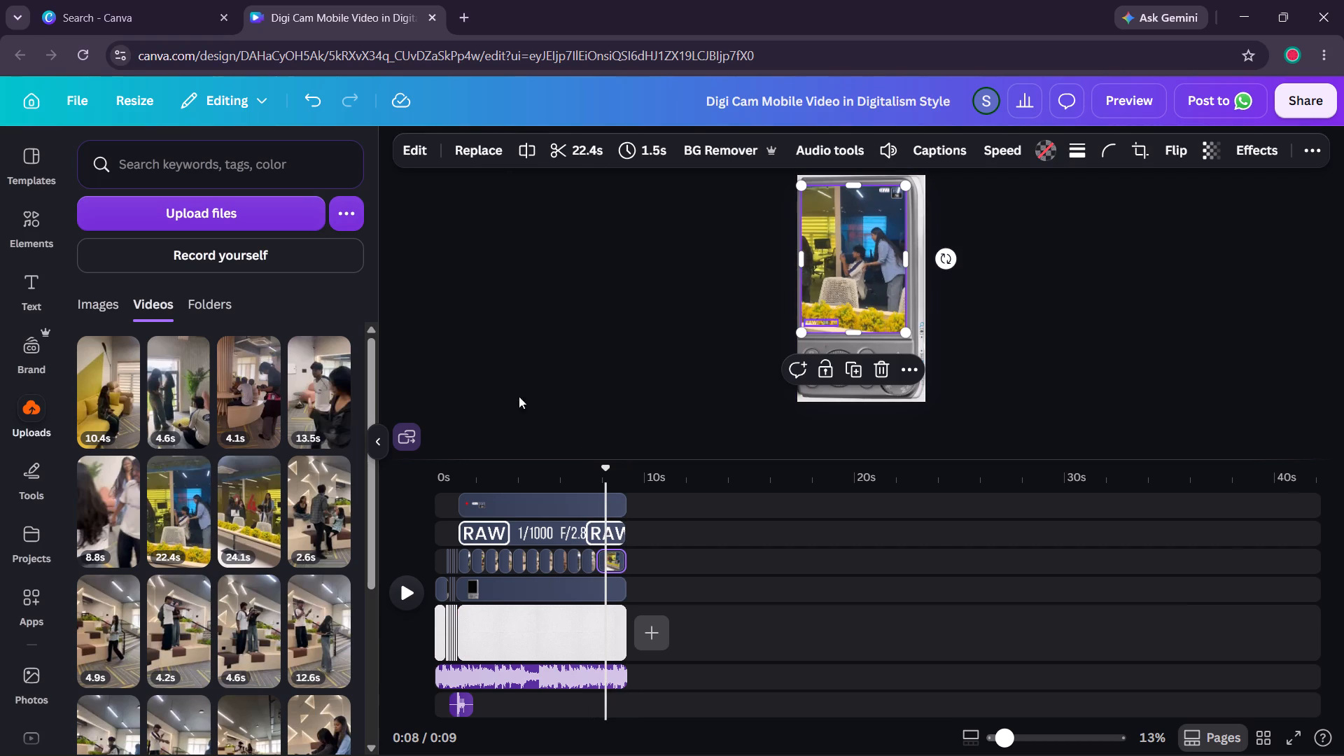
pyautogui.click(465, 143)
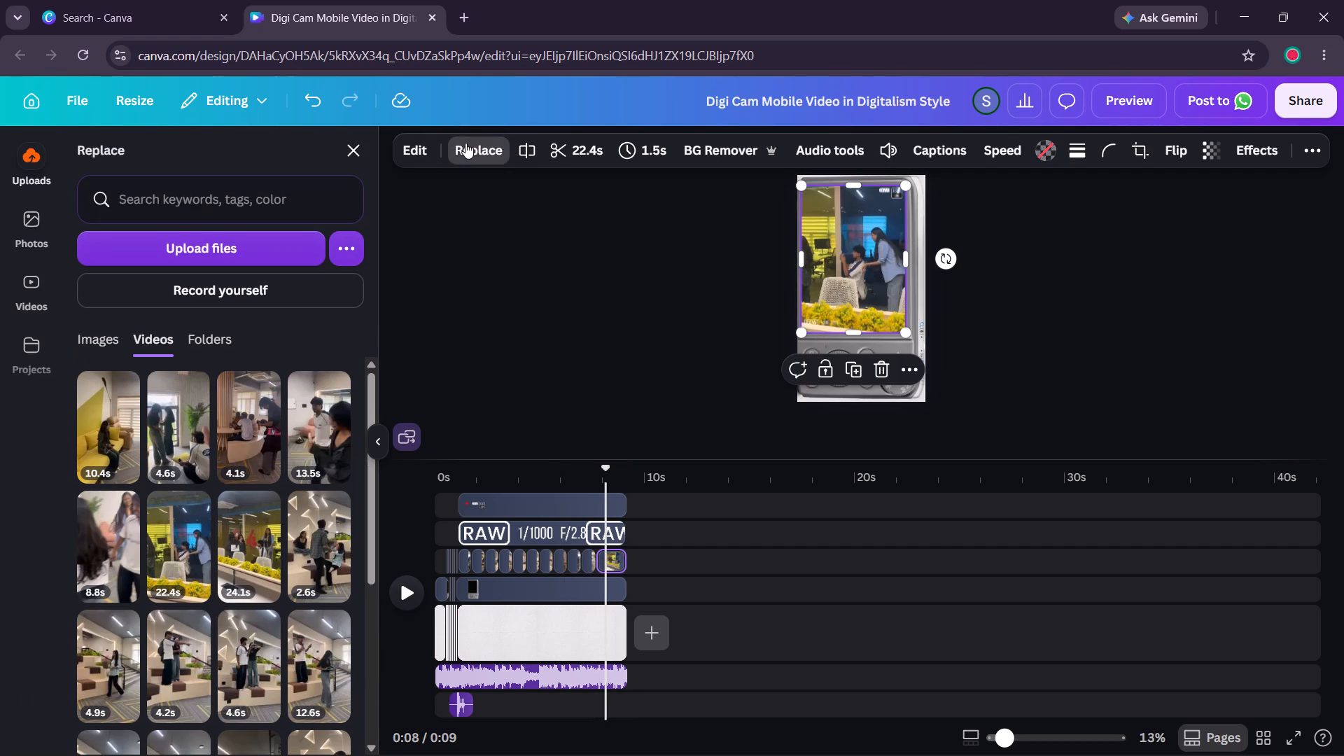
pyautogui.click(97, 431)
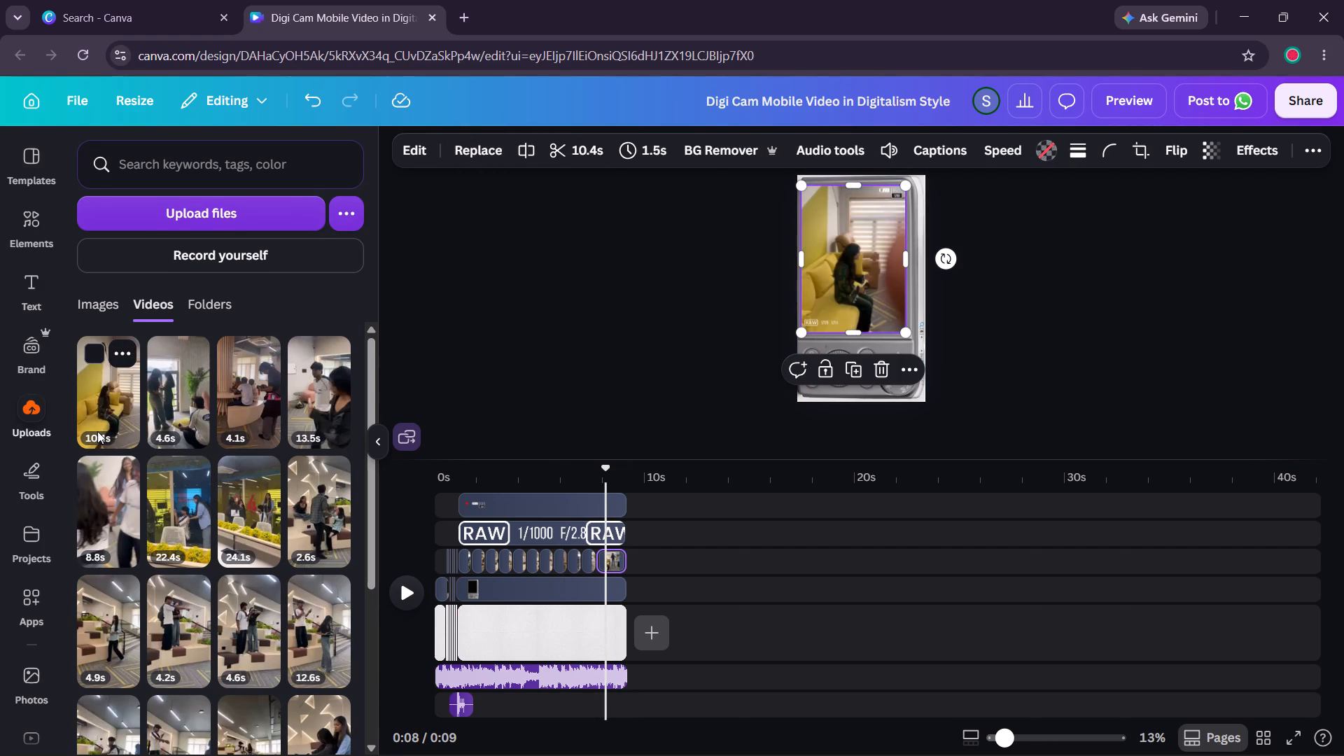
pyautogui.click(392, 585)
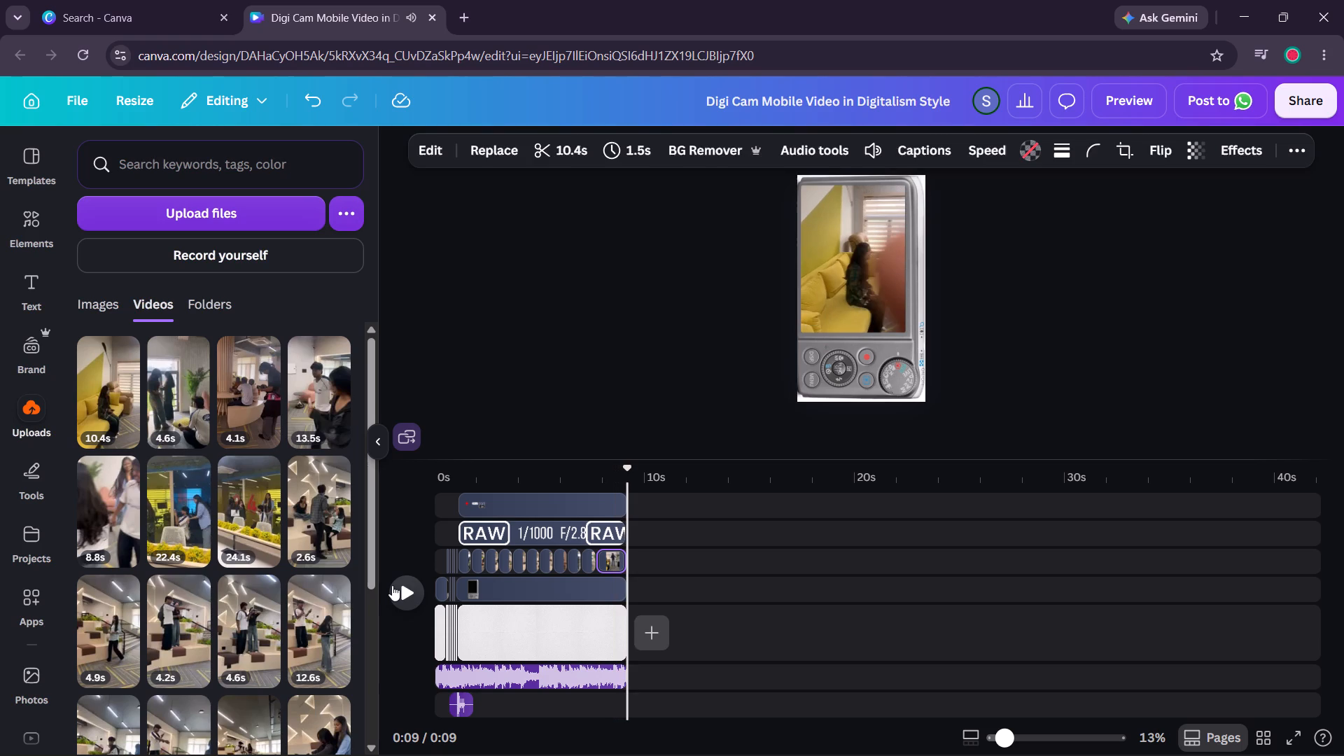
pyautogui.click(402, 587)
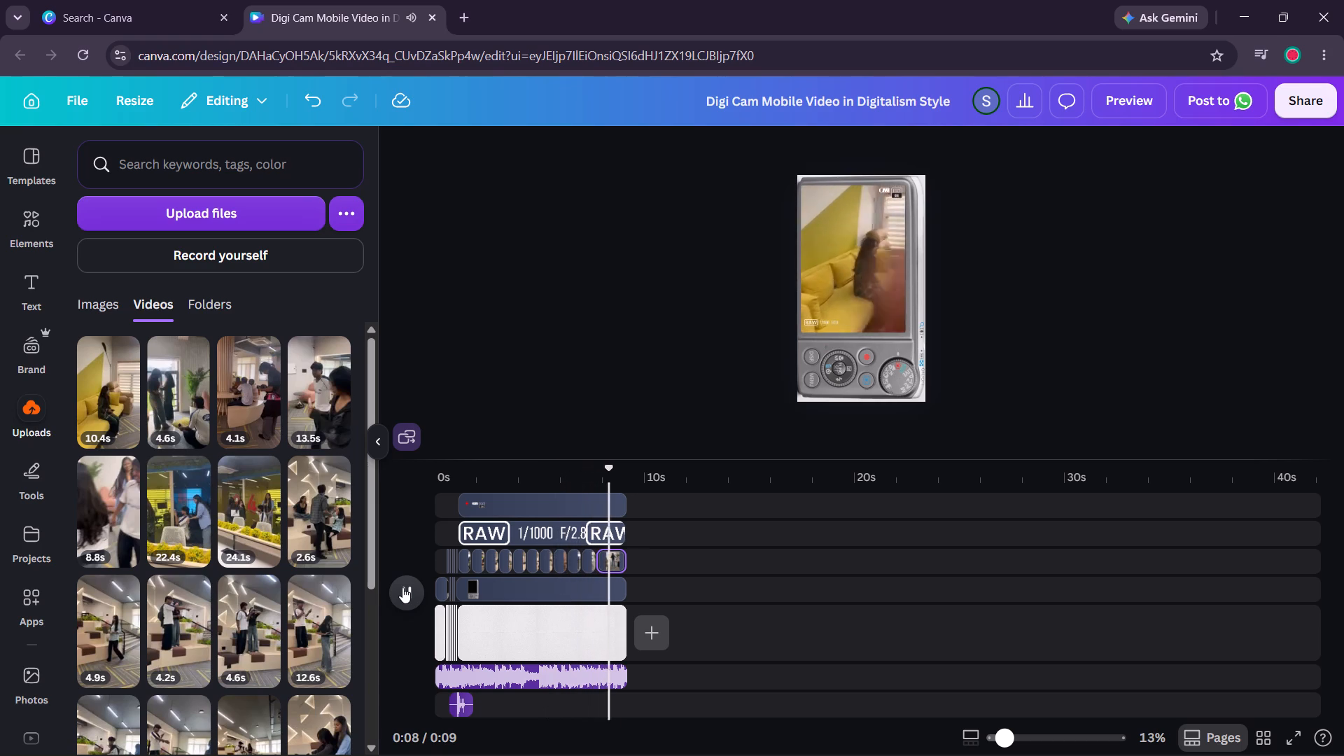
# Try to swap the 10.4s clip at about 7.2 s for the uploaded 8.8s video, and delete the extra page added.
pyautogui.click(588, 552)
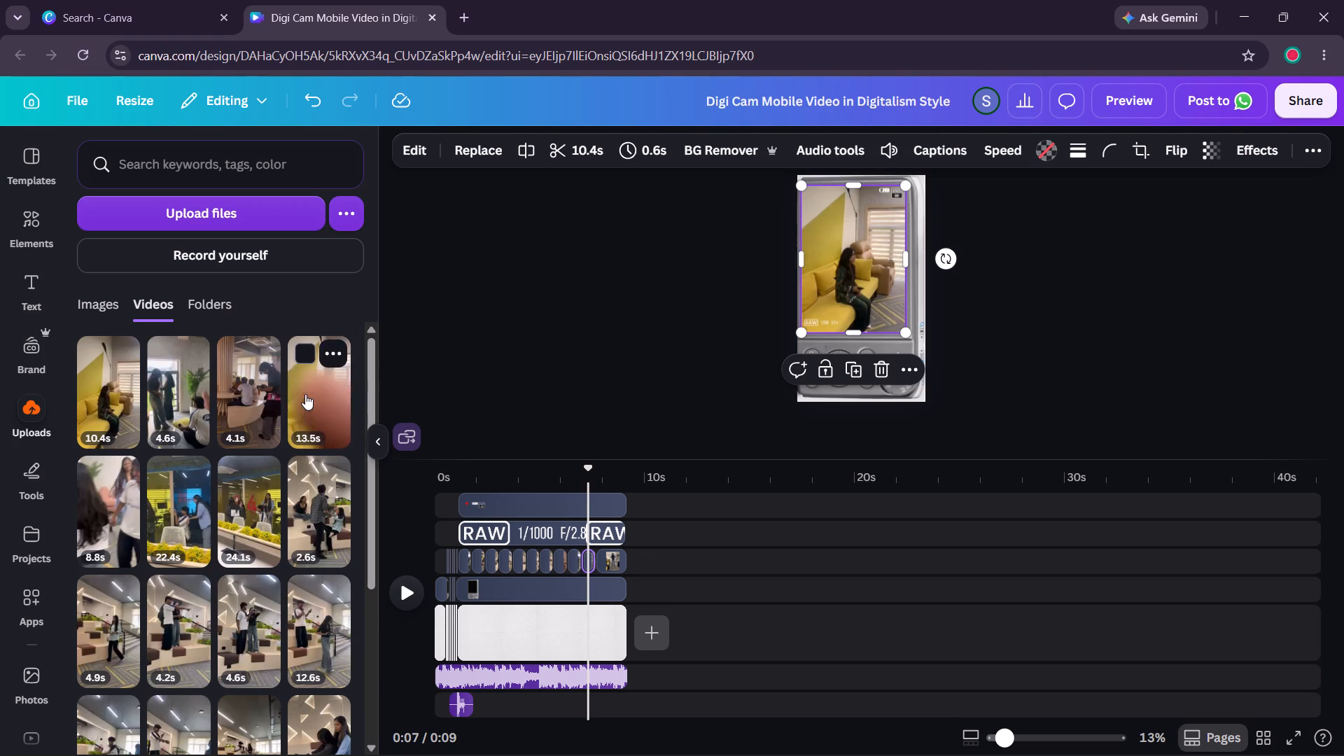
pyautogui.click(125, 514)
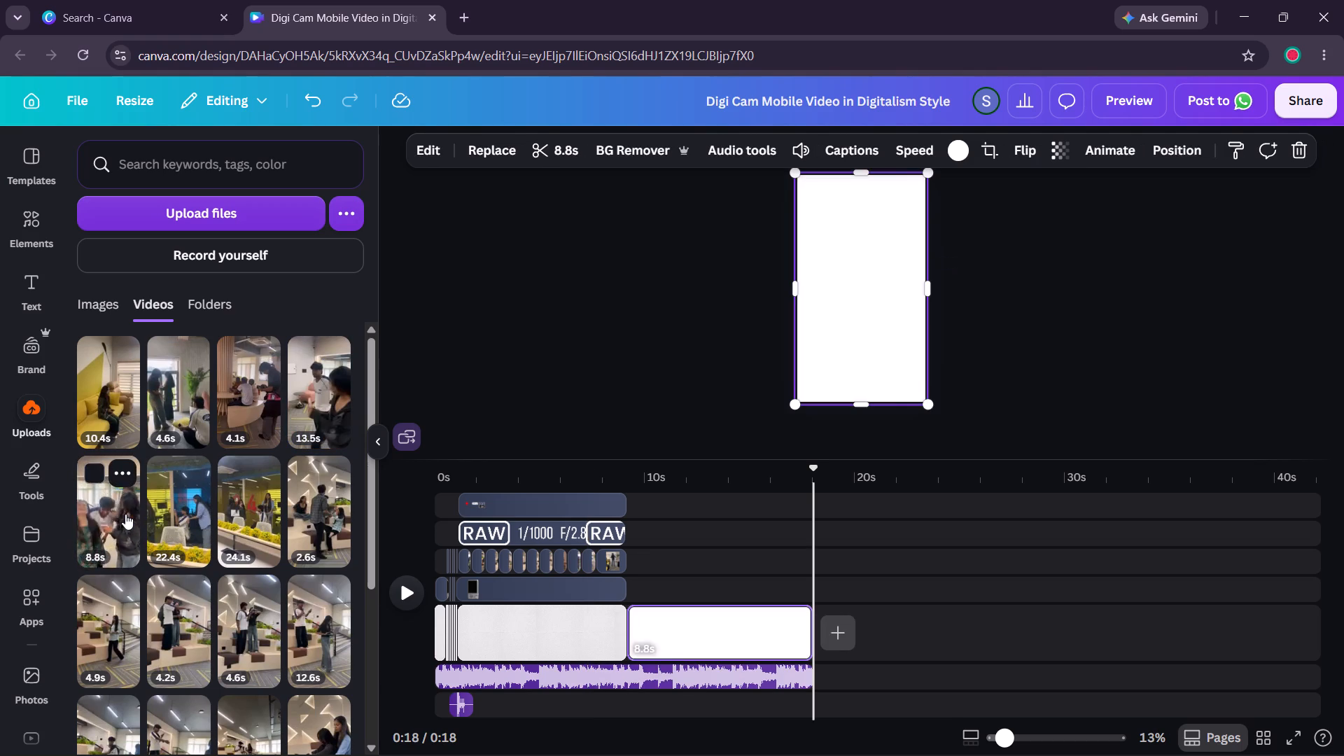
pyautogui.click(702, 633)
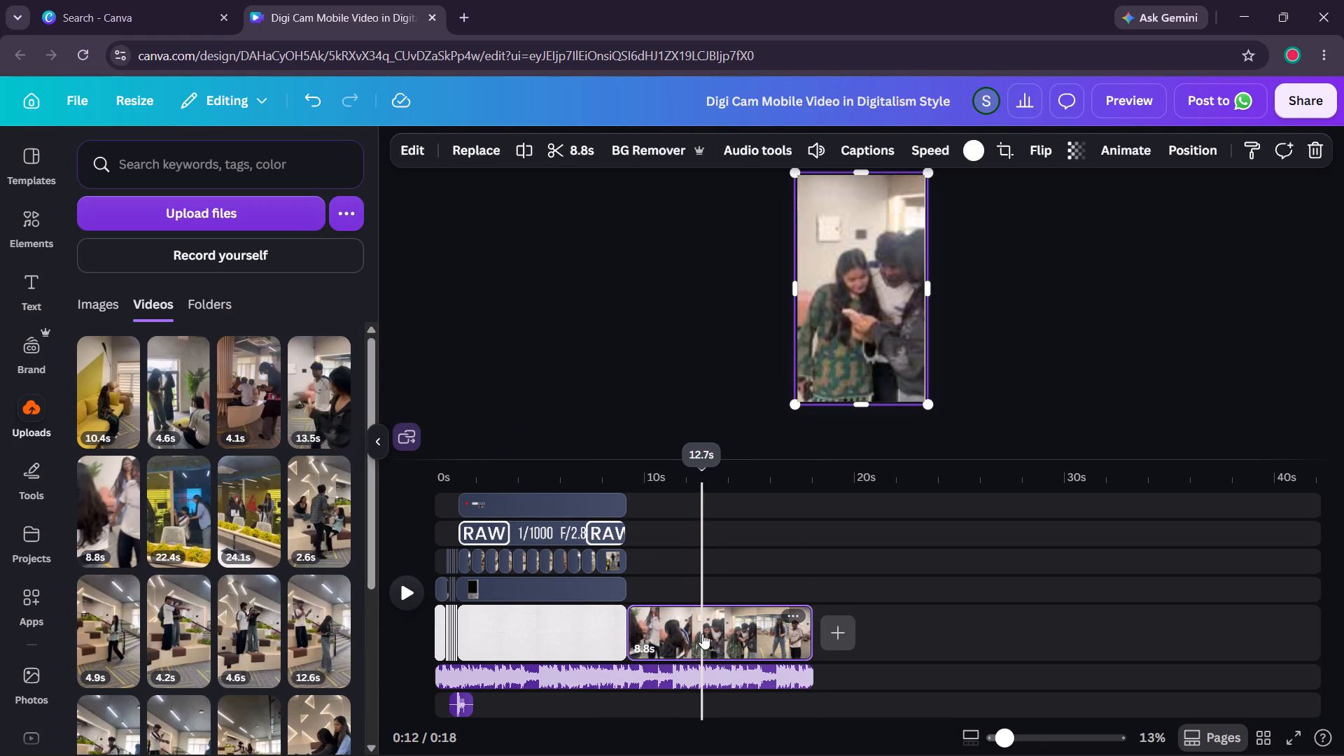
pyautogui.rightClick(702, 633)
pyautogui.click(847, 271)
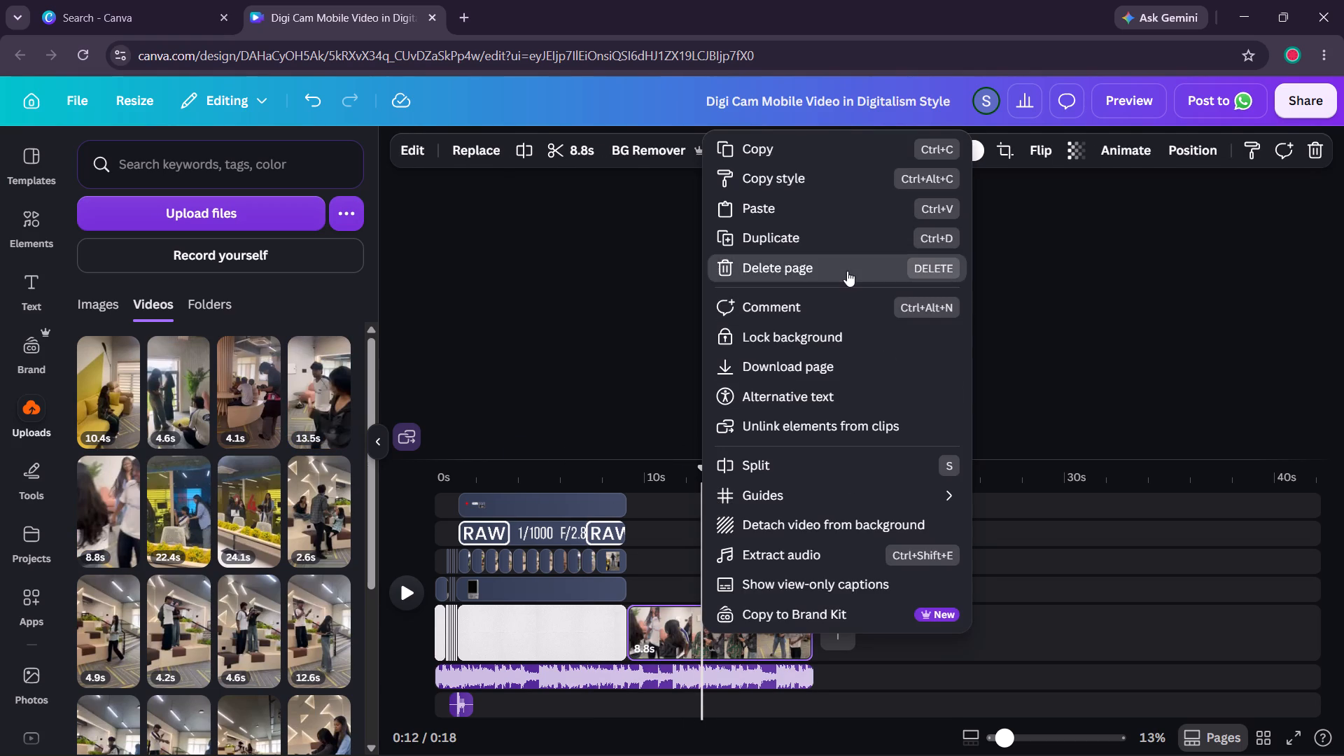
# Replace the 10.4s clip at about 7.3 s with the uploaded 8.8s video and play through to the end.
pyautogui.click(590, 566)
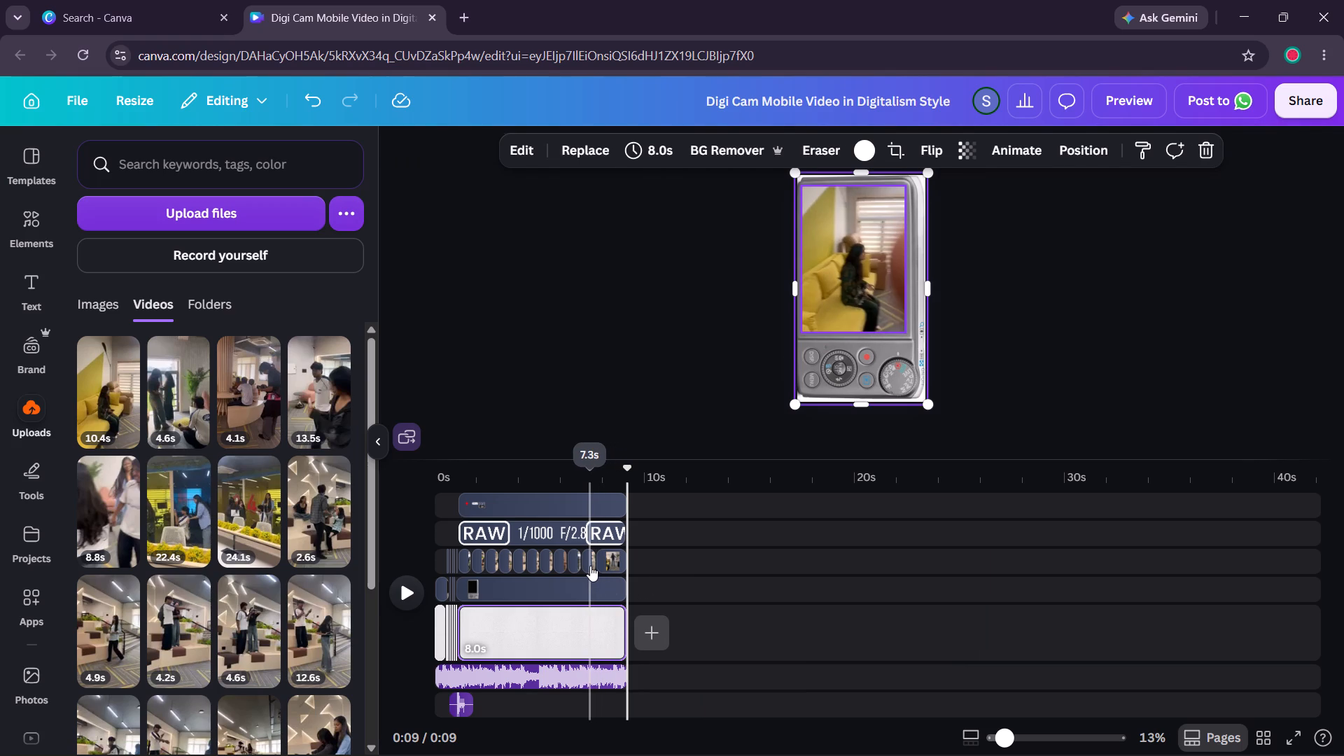
pyautogui.click(474, 150)
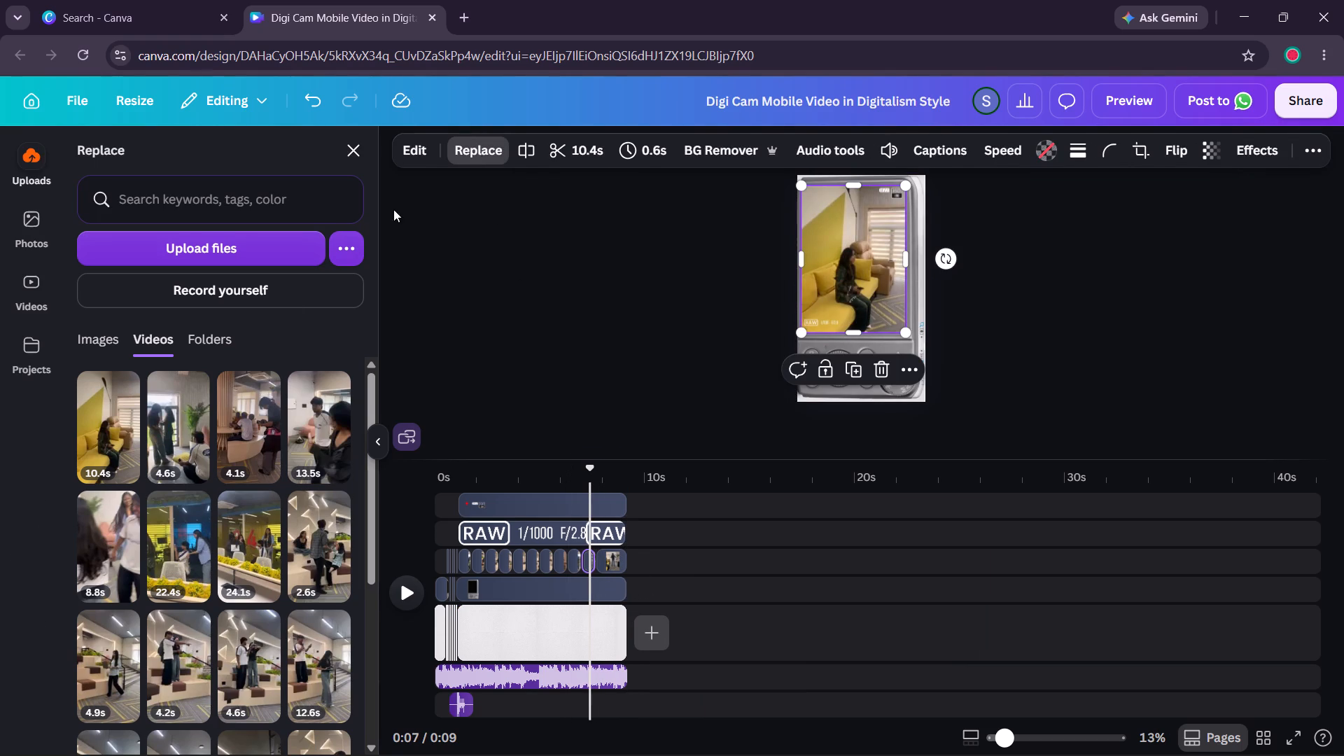
pyautogui.click(97, 565)
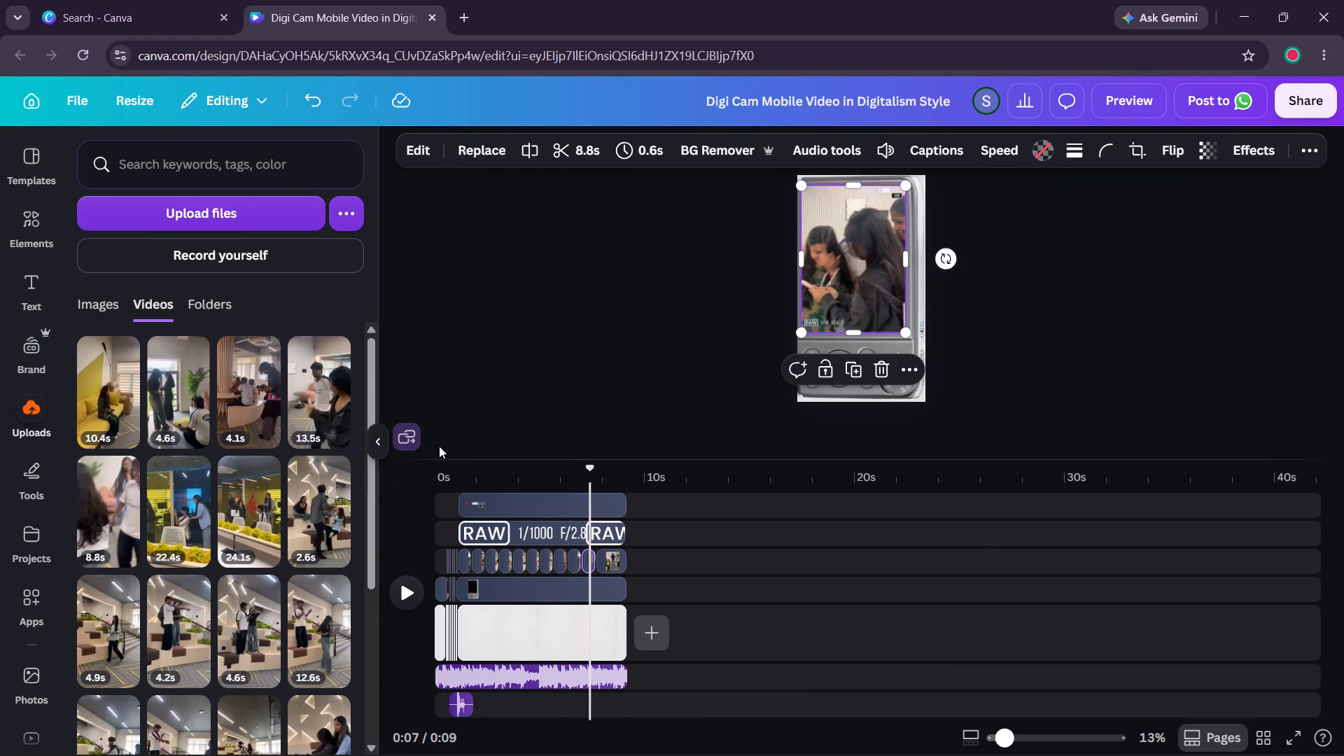
pyautogui.click(411, 589)
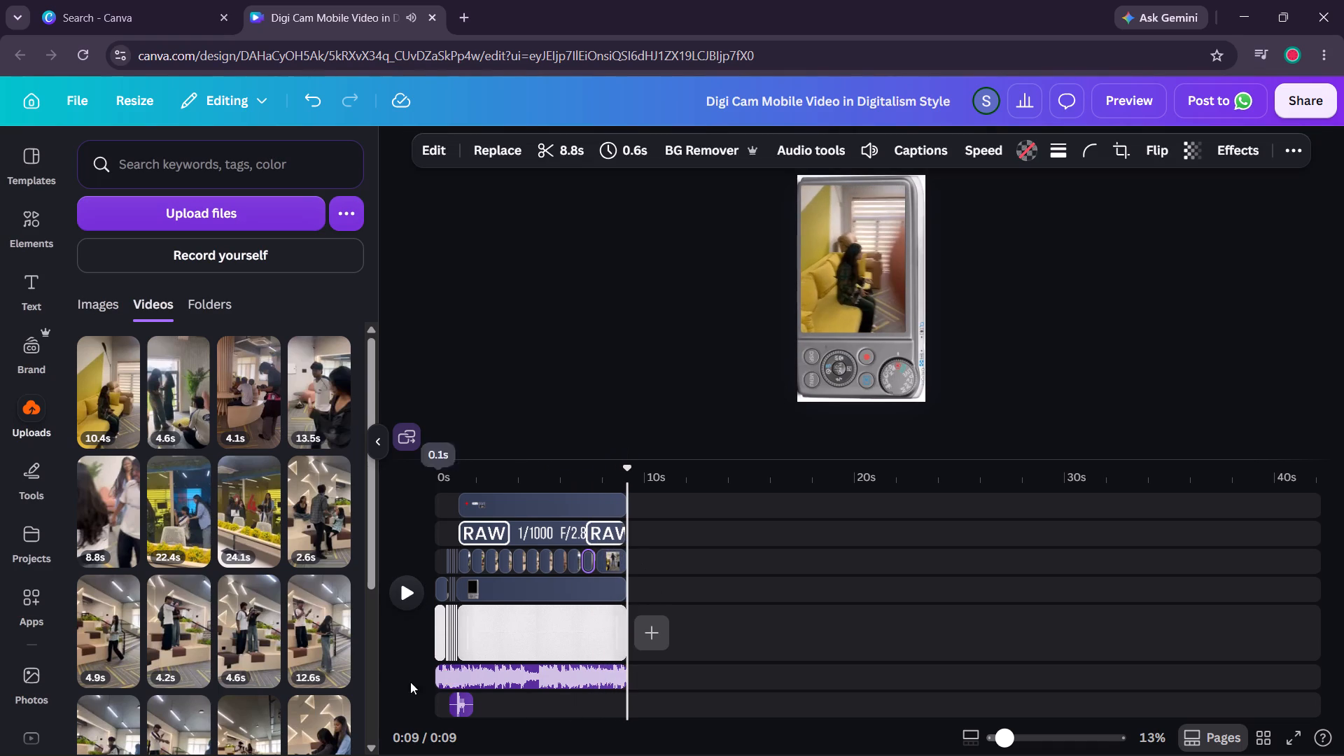
# Replay the video from near its beginning and inspect the RAW camera-settings overlay and the top overlay at about 2.5 s.
pyautogui.click(435, 496)
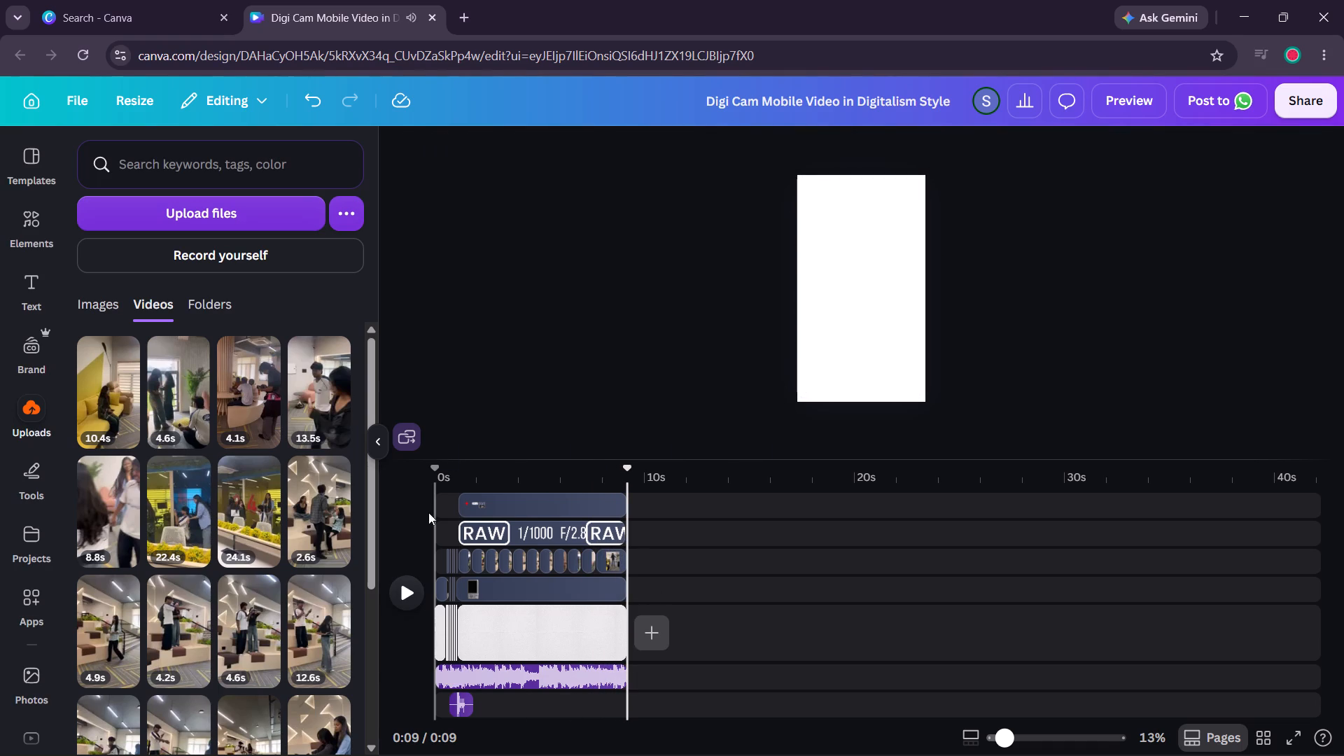
pyautogui.click(457, 502)
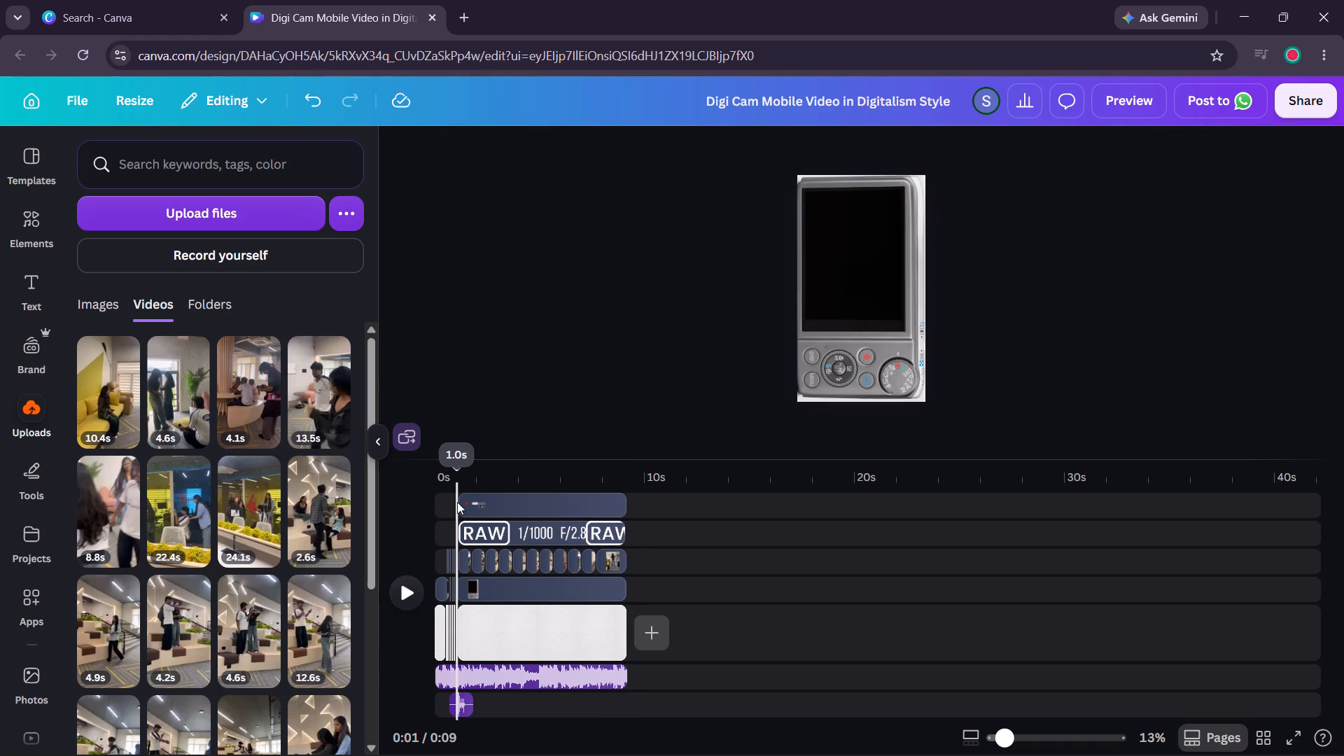
pyautogui.click(403, 601)
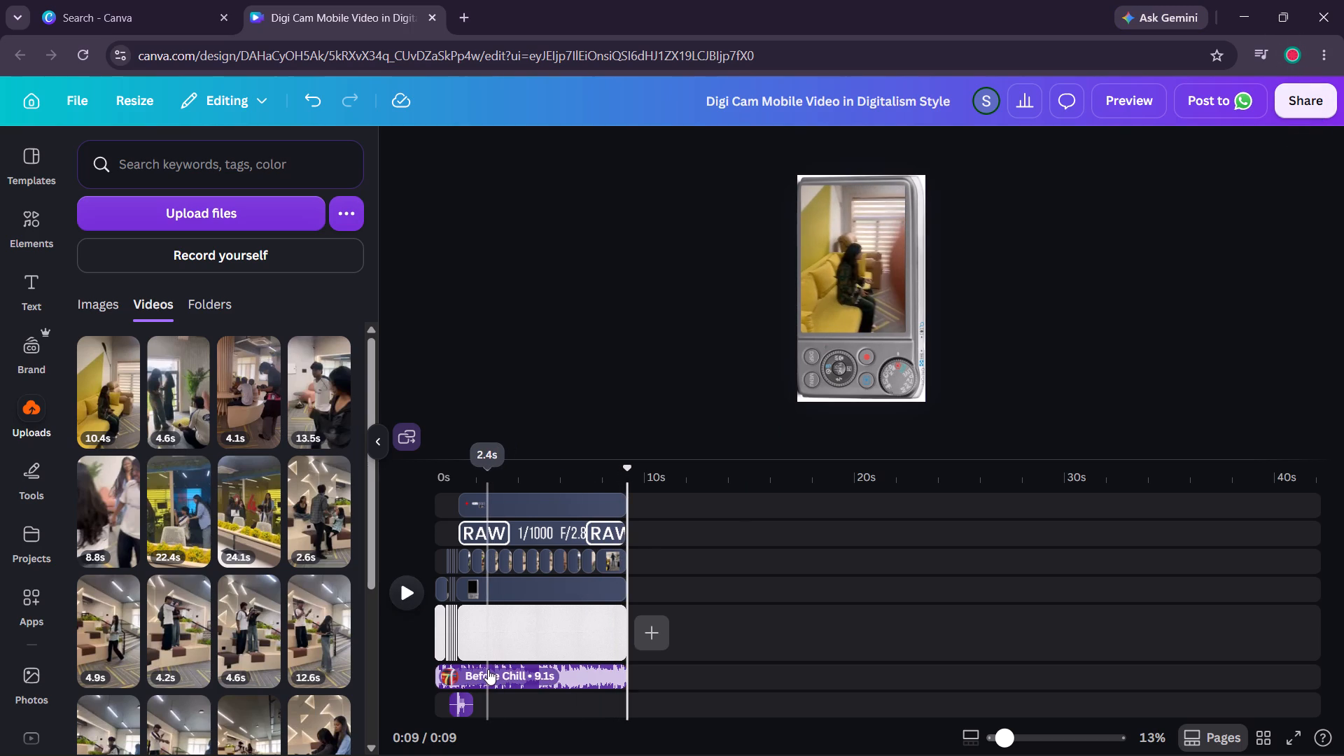
pyautogui.click(489, 531)
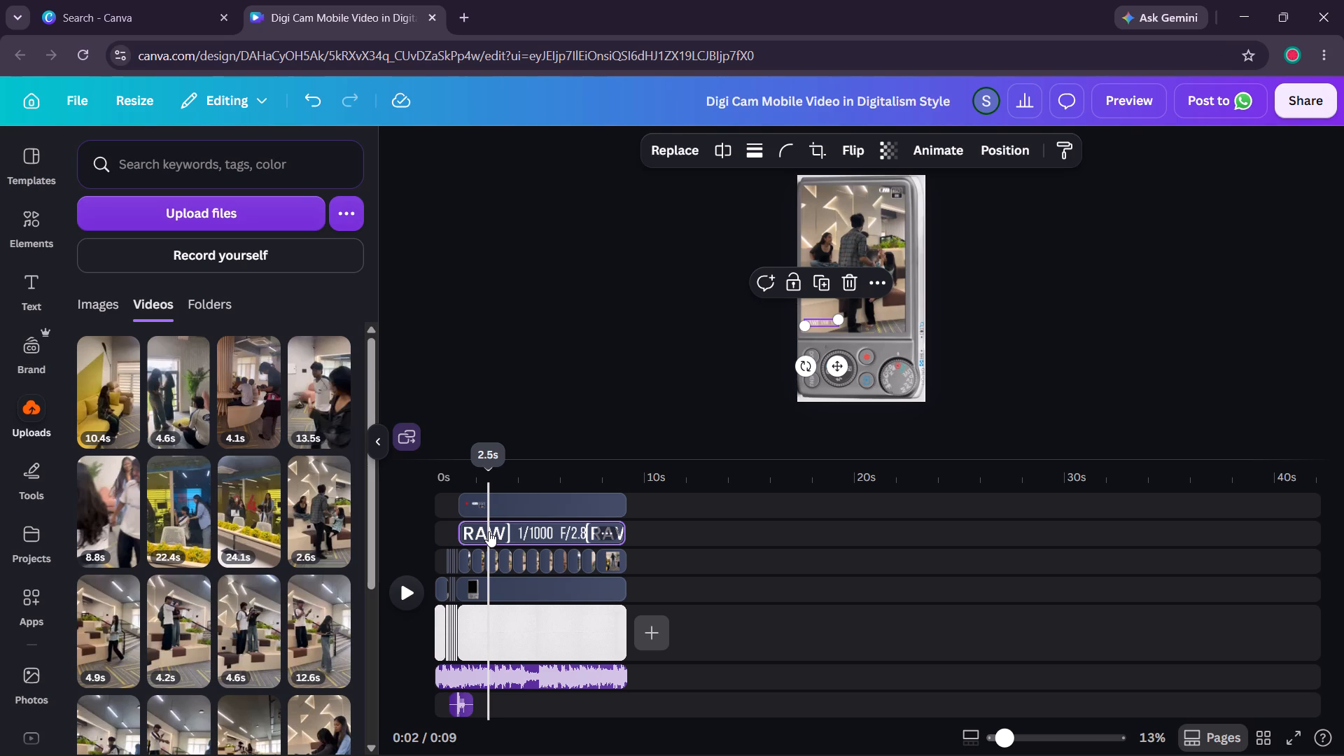
pyautogui.click(491, 498)
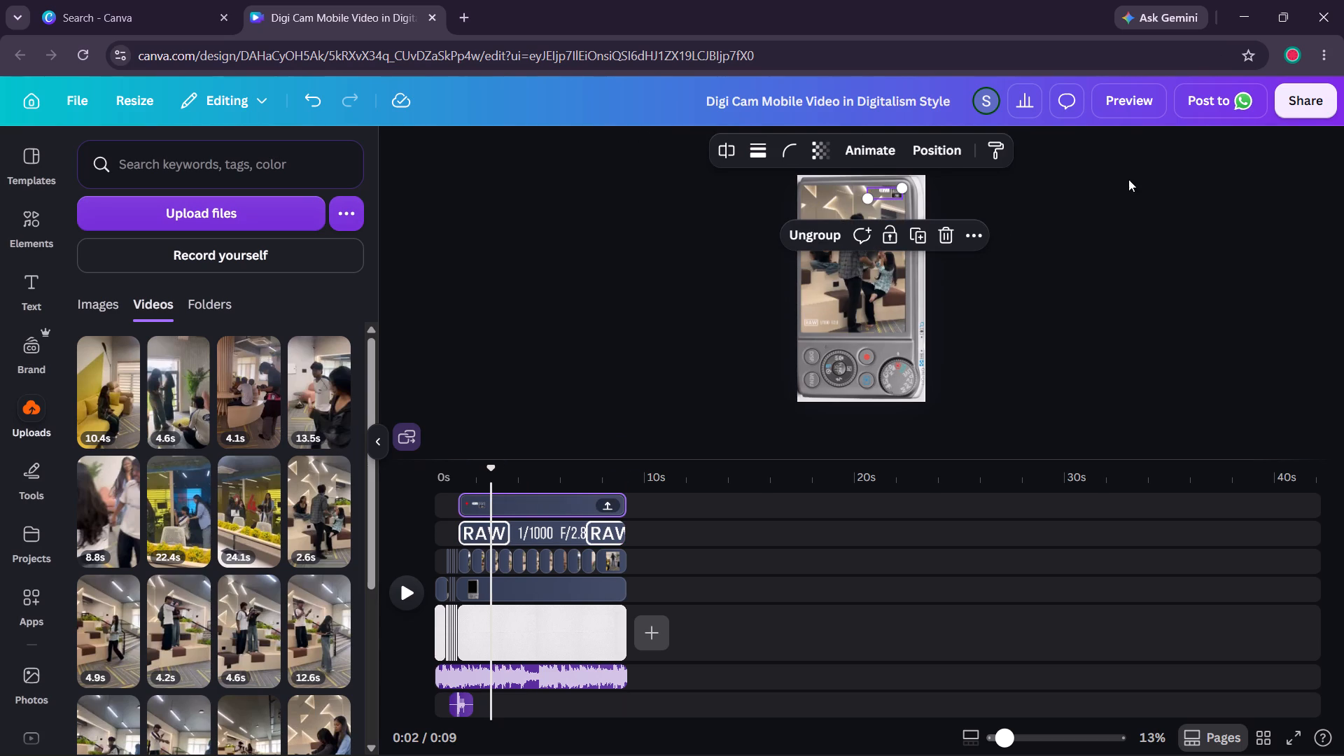
# Download the design as an MP4 video at 1080p quality.
pyautogui.click(1294, 100)
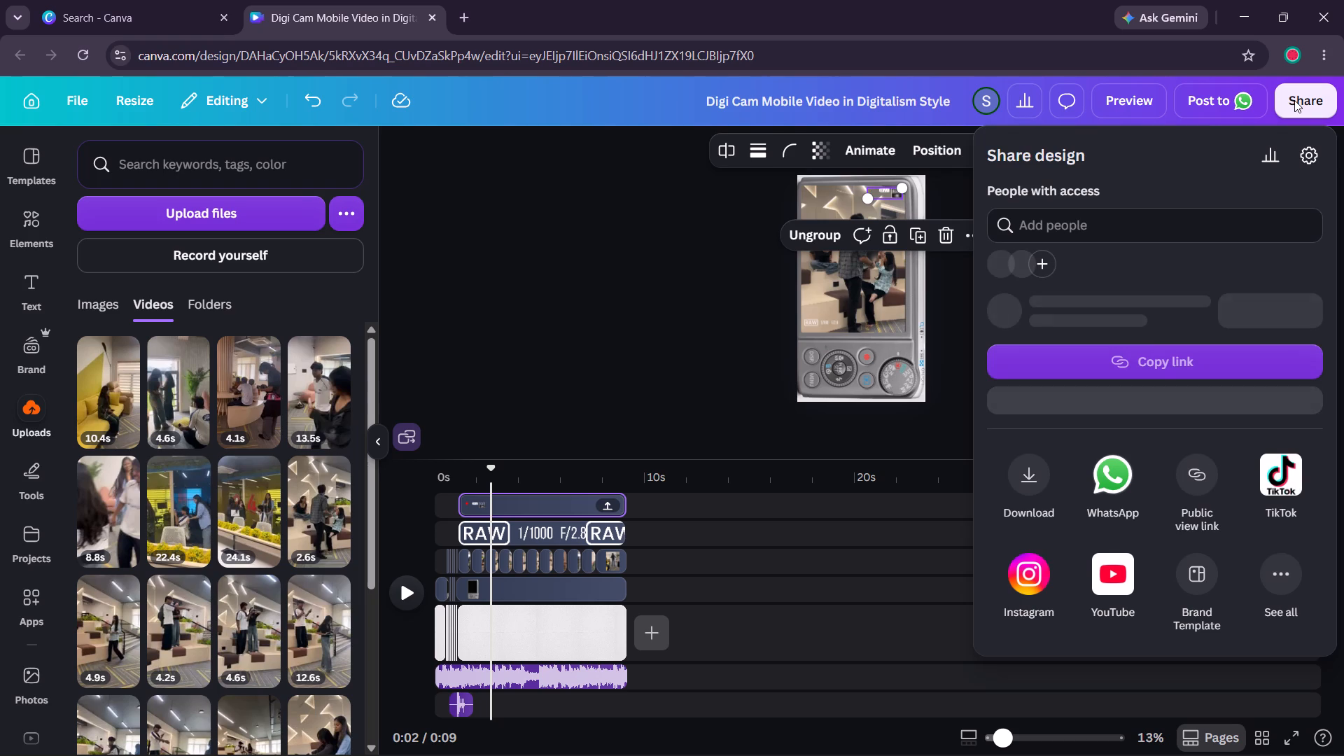
pyautogui.click(1028, 509)
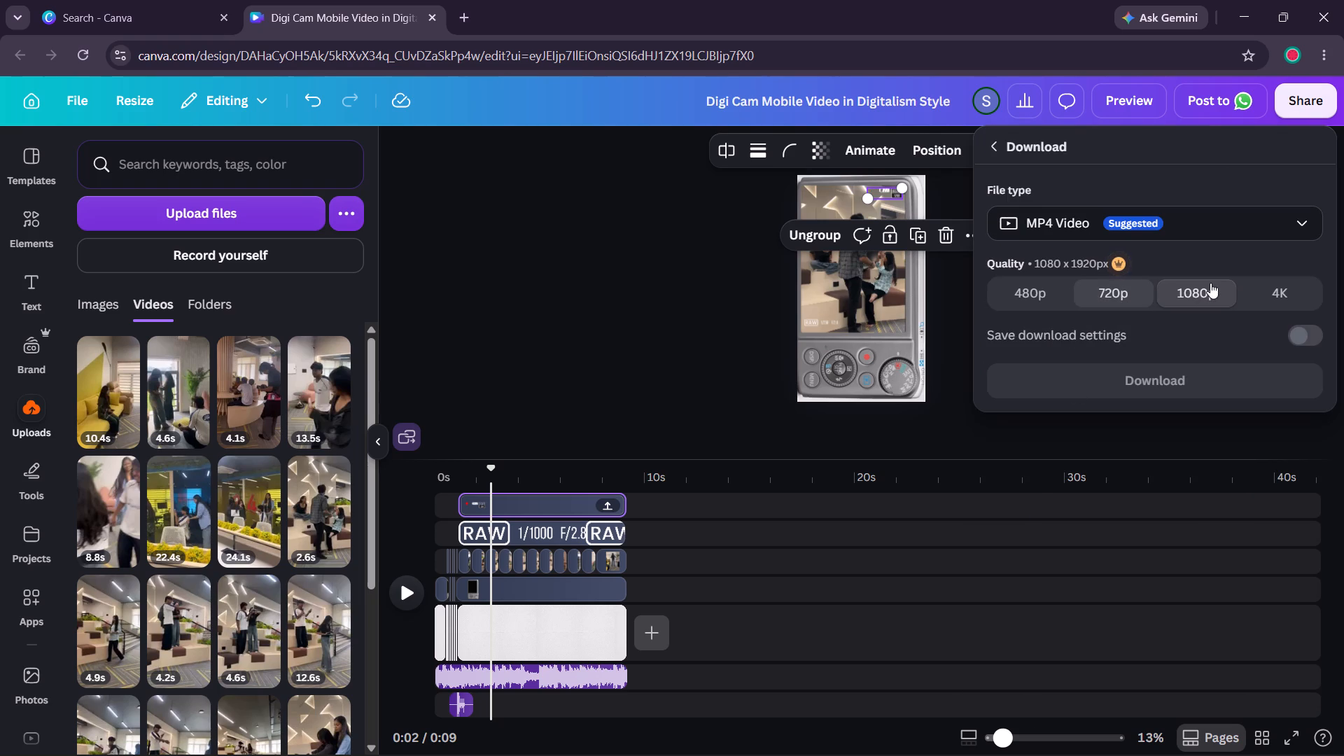
pyautogui.click(1259, 285)
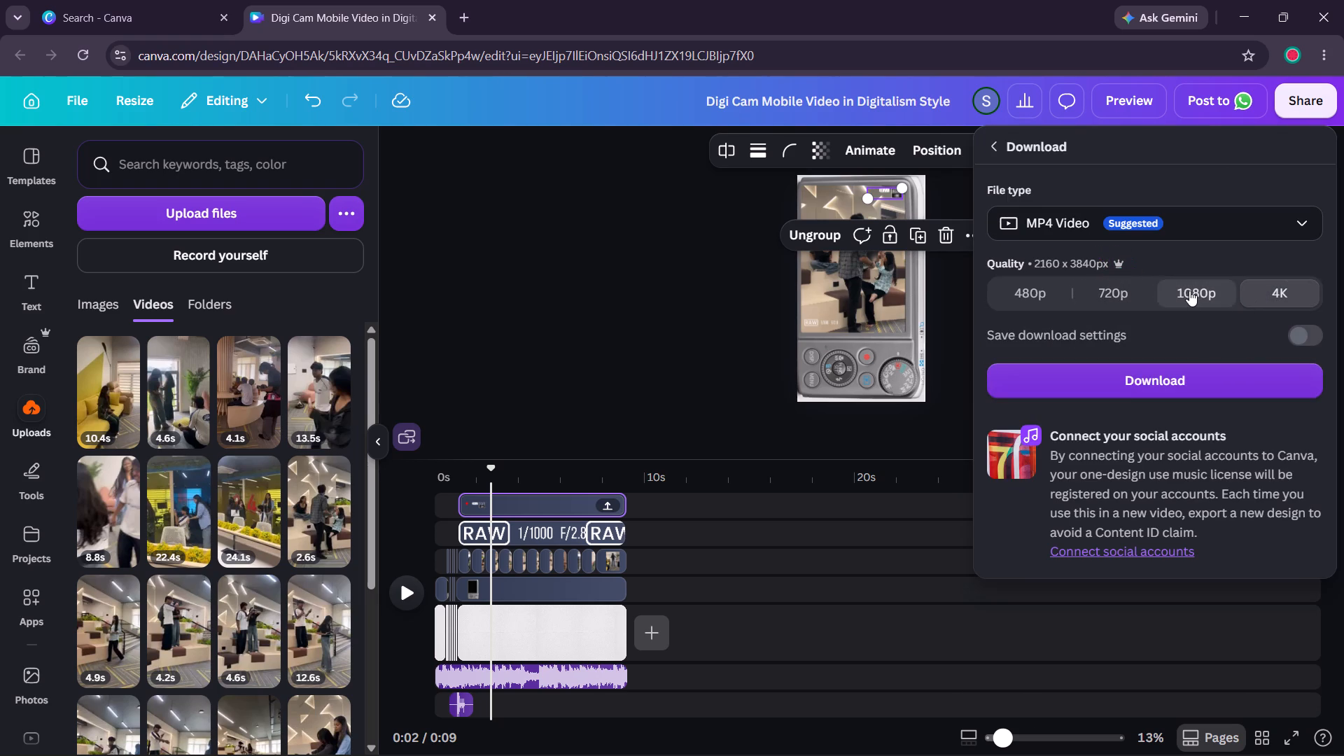
pyautogui.click(1189, 290)
pyautogui.click(1261, 281)
pyautogui.click(1207, 293)
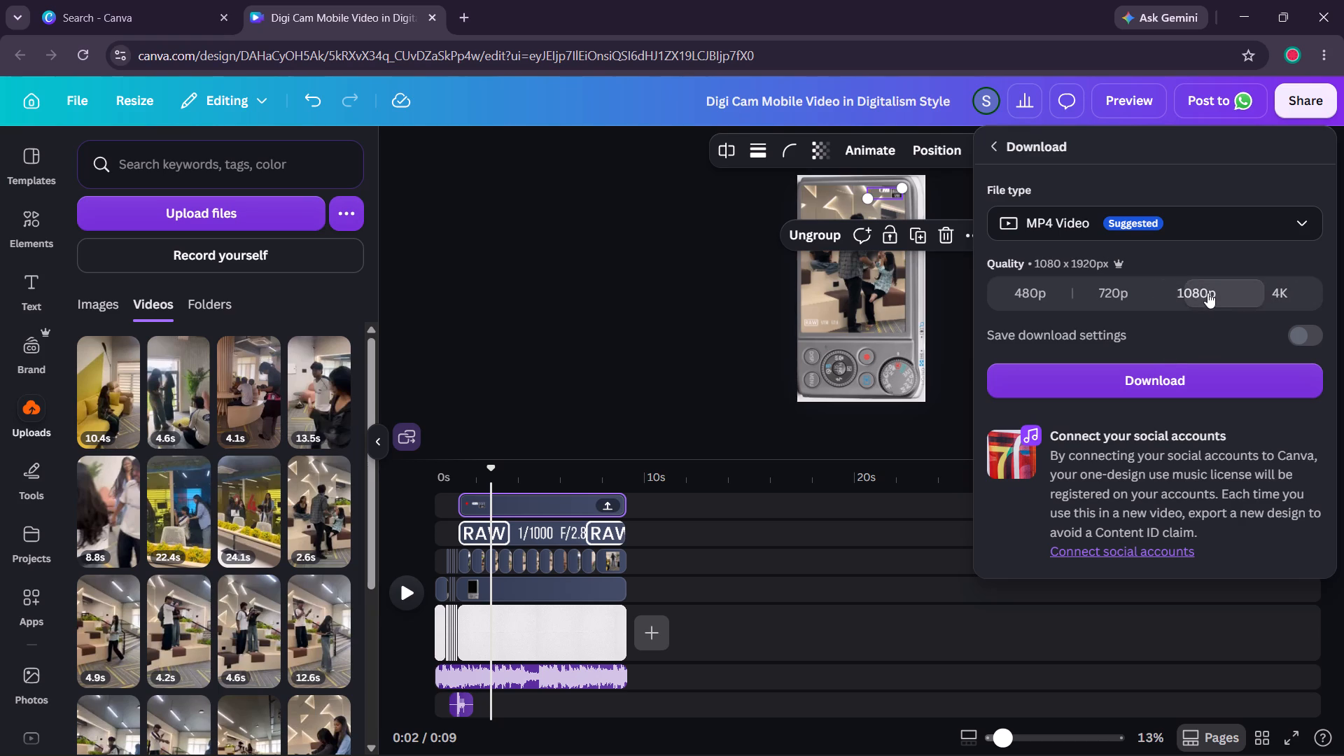
pyautogui.click(1157, 380)
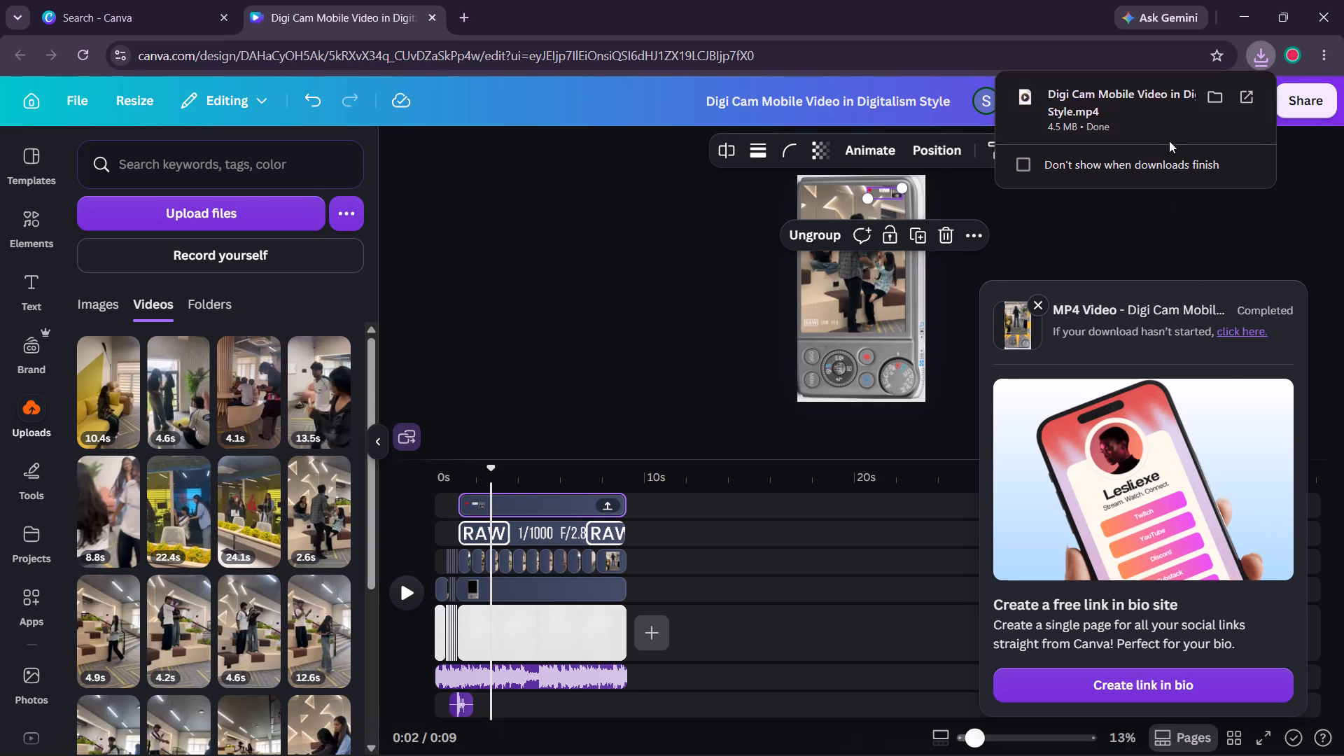
# Open the downloaded Digi Cam Mobile Video in Media Player to review it, and close the player.
pyautogui.click(1247, 97)
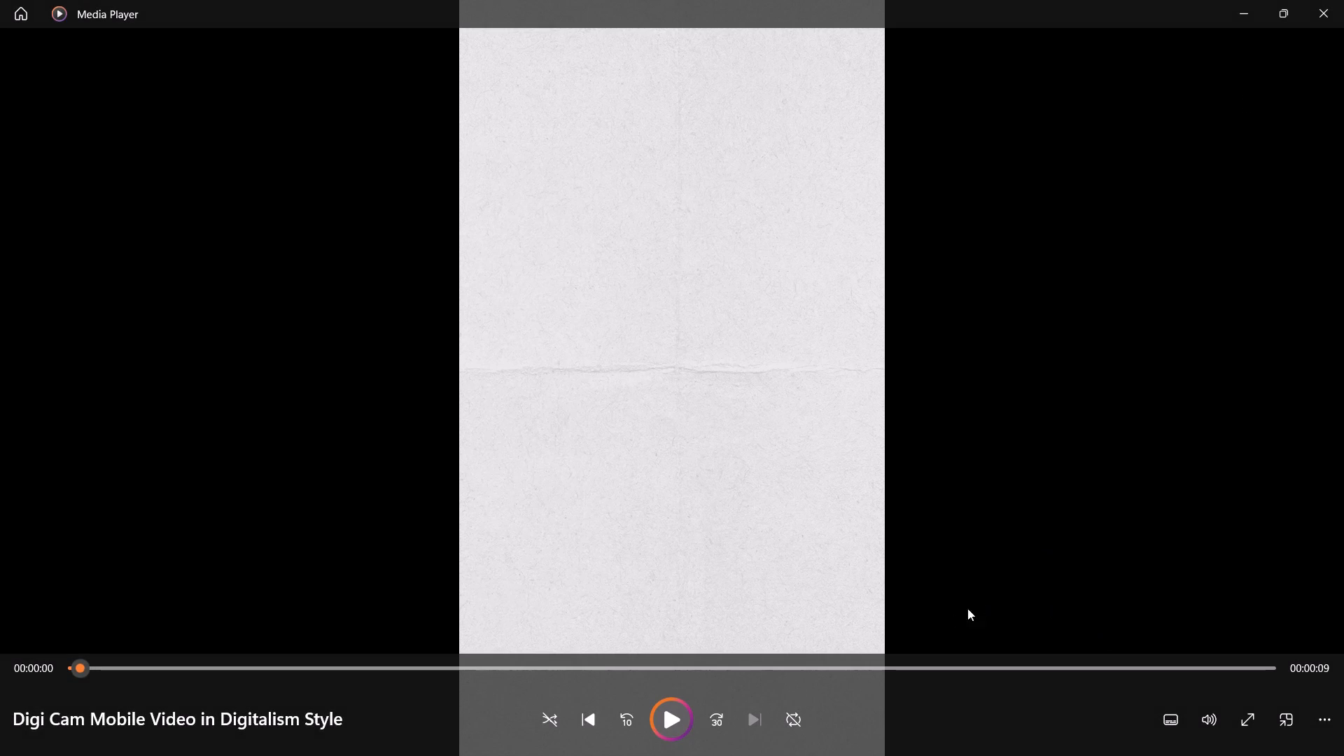
pyautogui.click(1326, 0)
# Show the downloaded video in File Explorer, look through the Desktop folder, and return to the Downloads folder.
pyautogui.click(1252, 58)
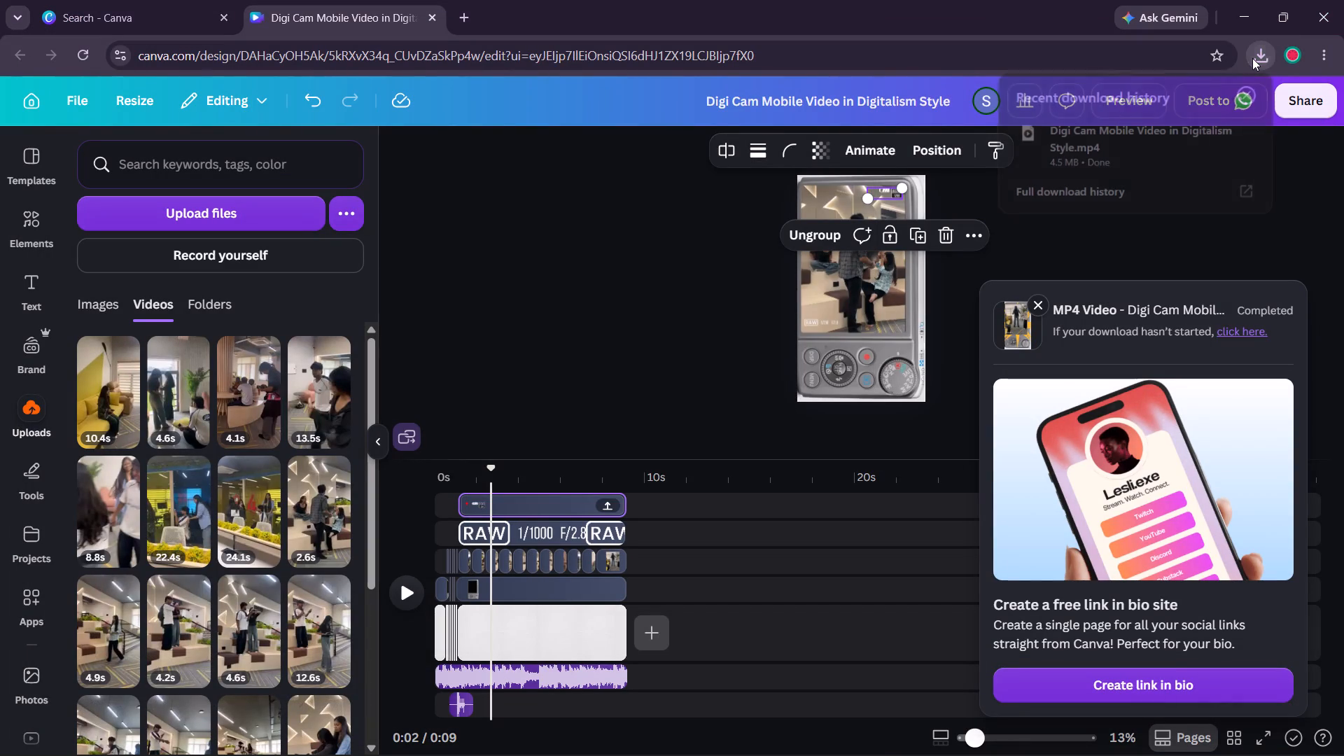
pyautogui.click(1208, 137)
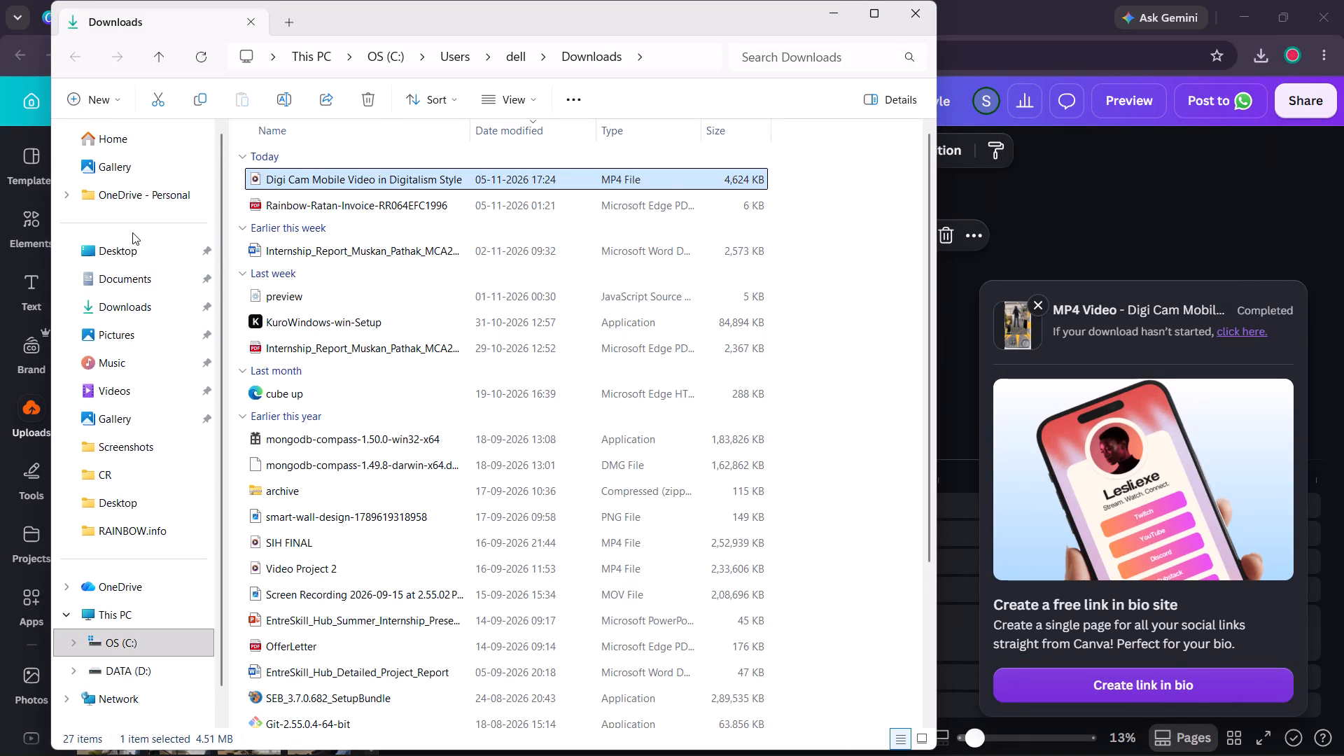
pyautogui.click(134, 244)
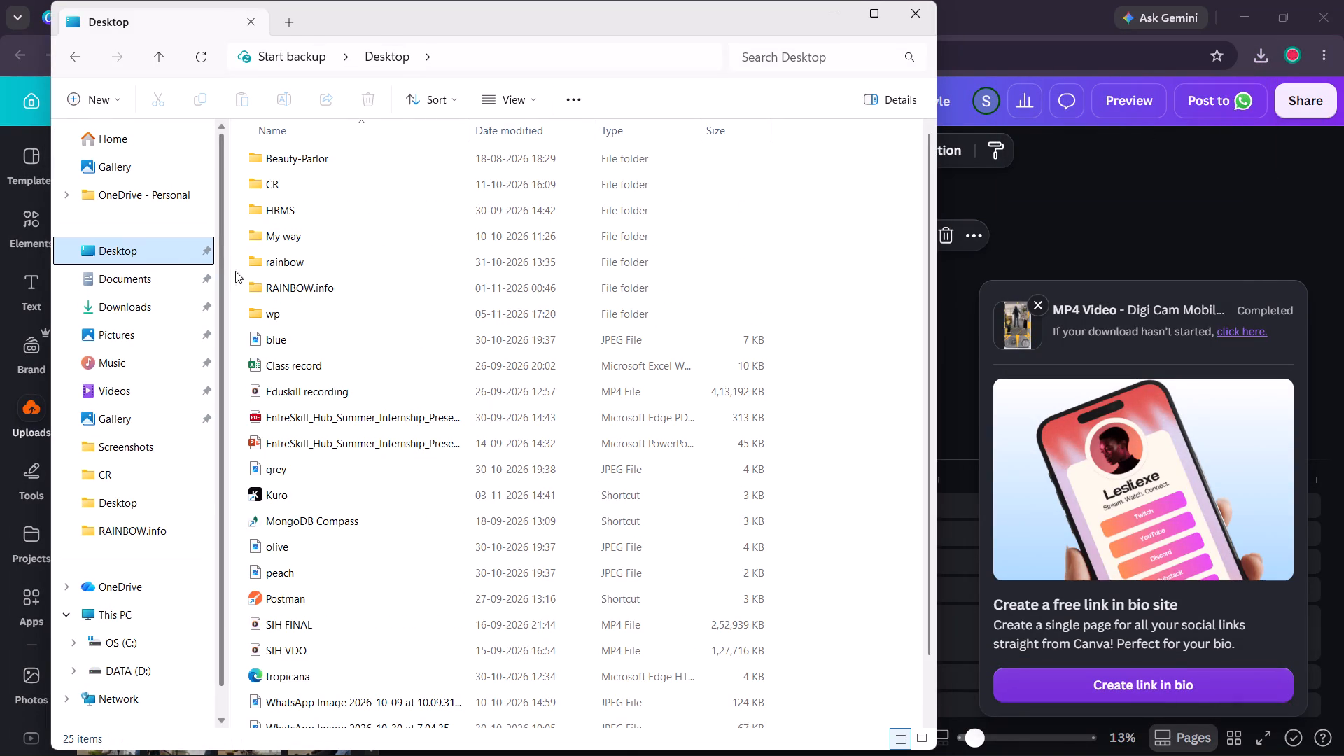
pyautogui.scroll(-5, 549, 396)
pyautogui.scroll(8, 549, 396)
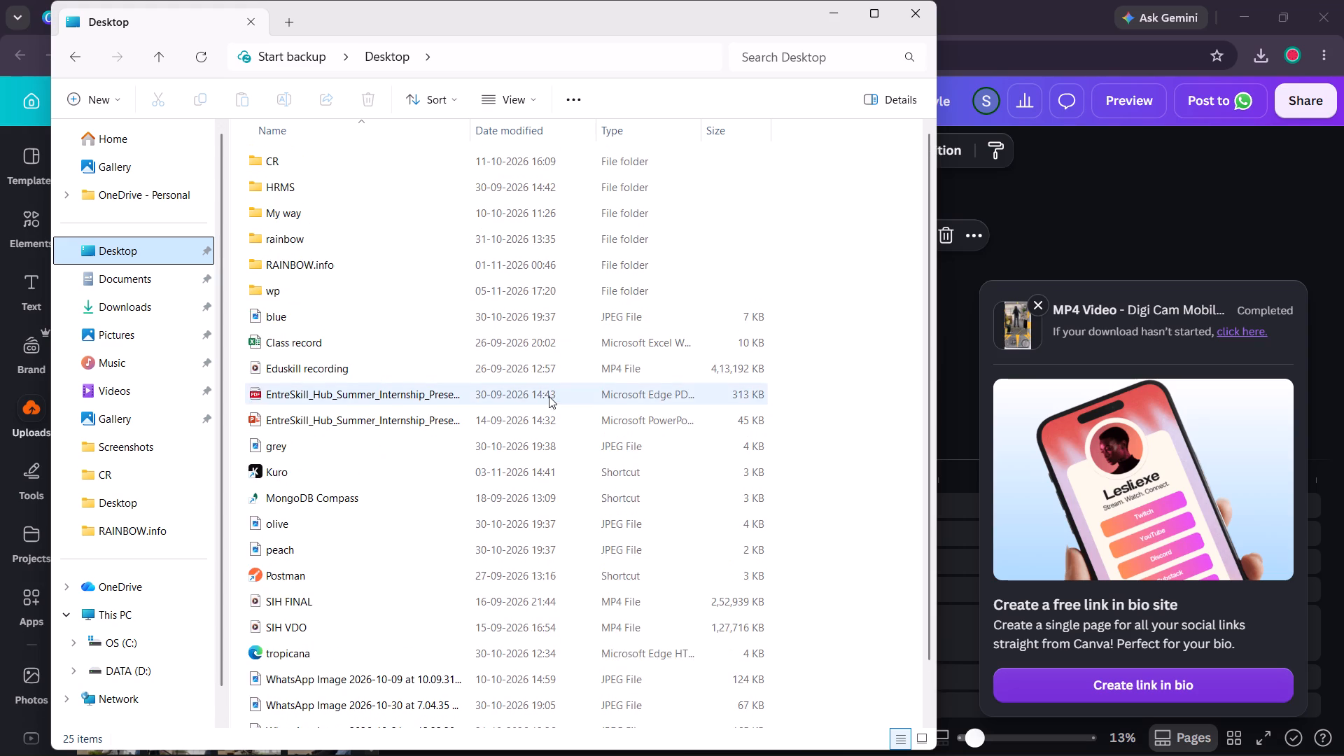
pyautogui.scroll(4, 784, 367)
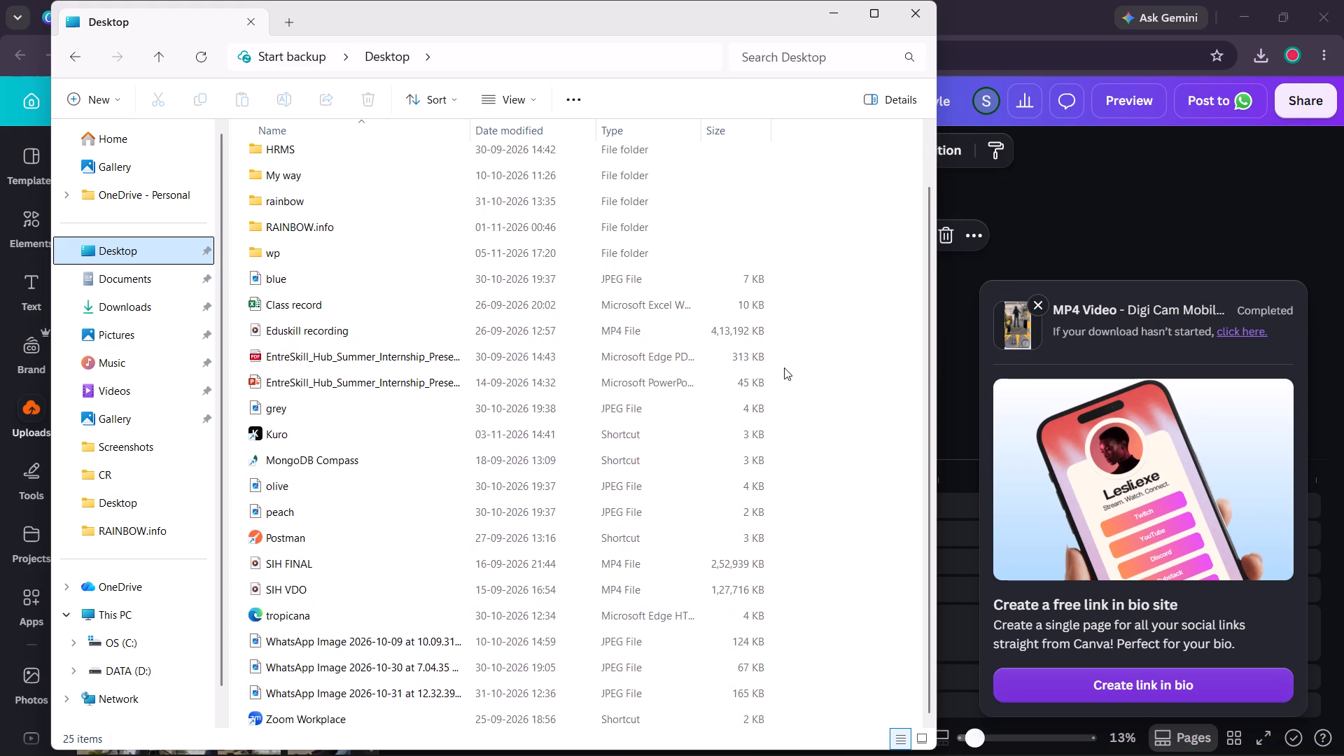
pyautogui.scroll(1, 784, 367)
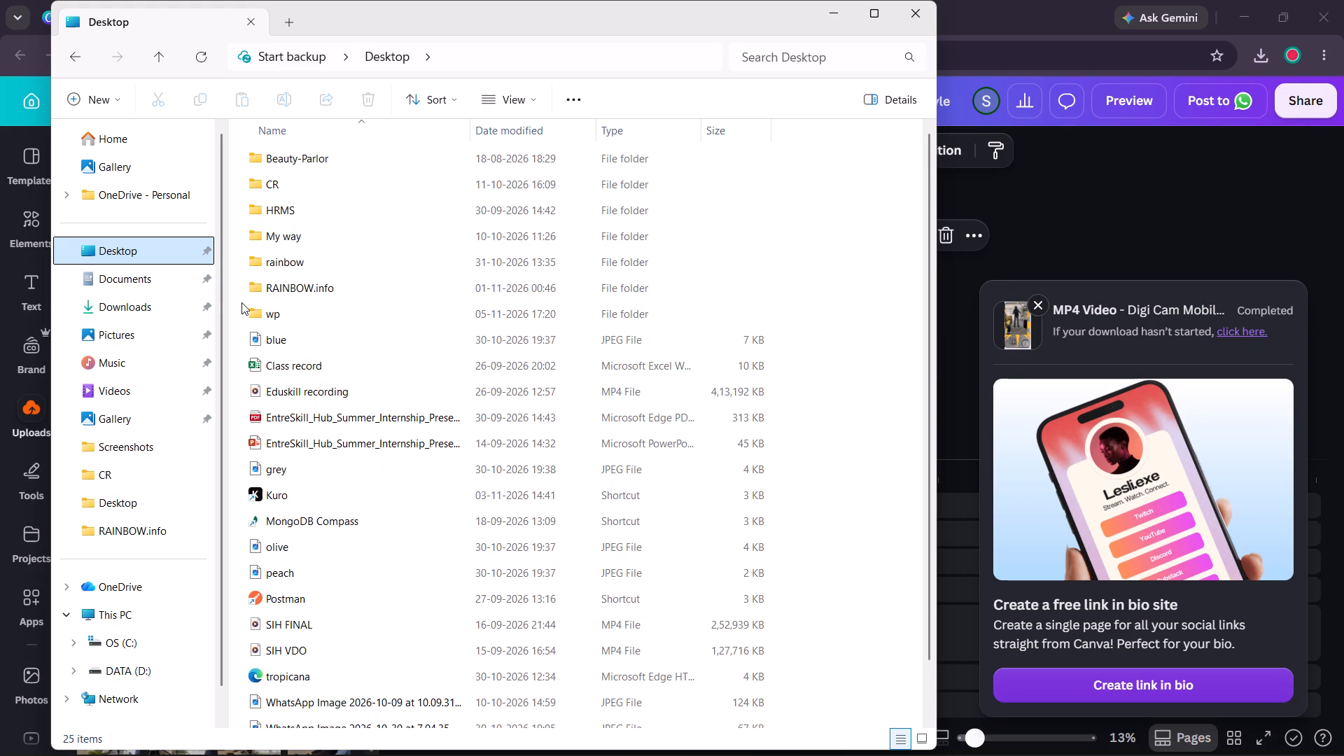
pyautogui.click(129, 314)
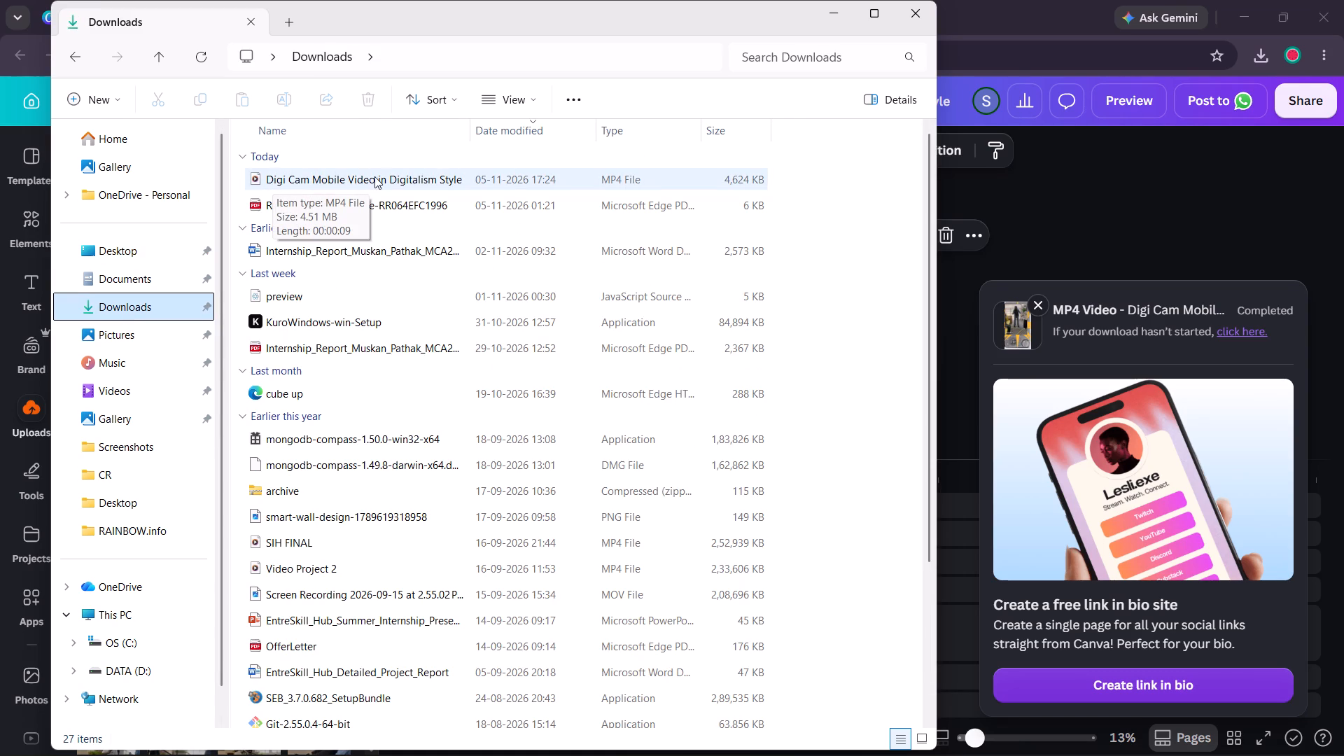
# Close the Downloads folder window and the browser holding the Digi Cam Mobile Video design.
pyautogui.click(911, 4)
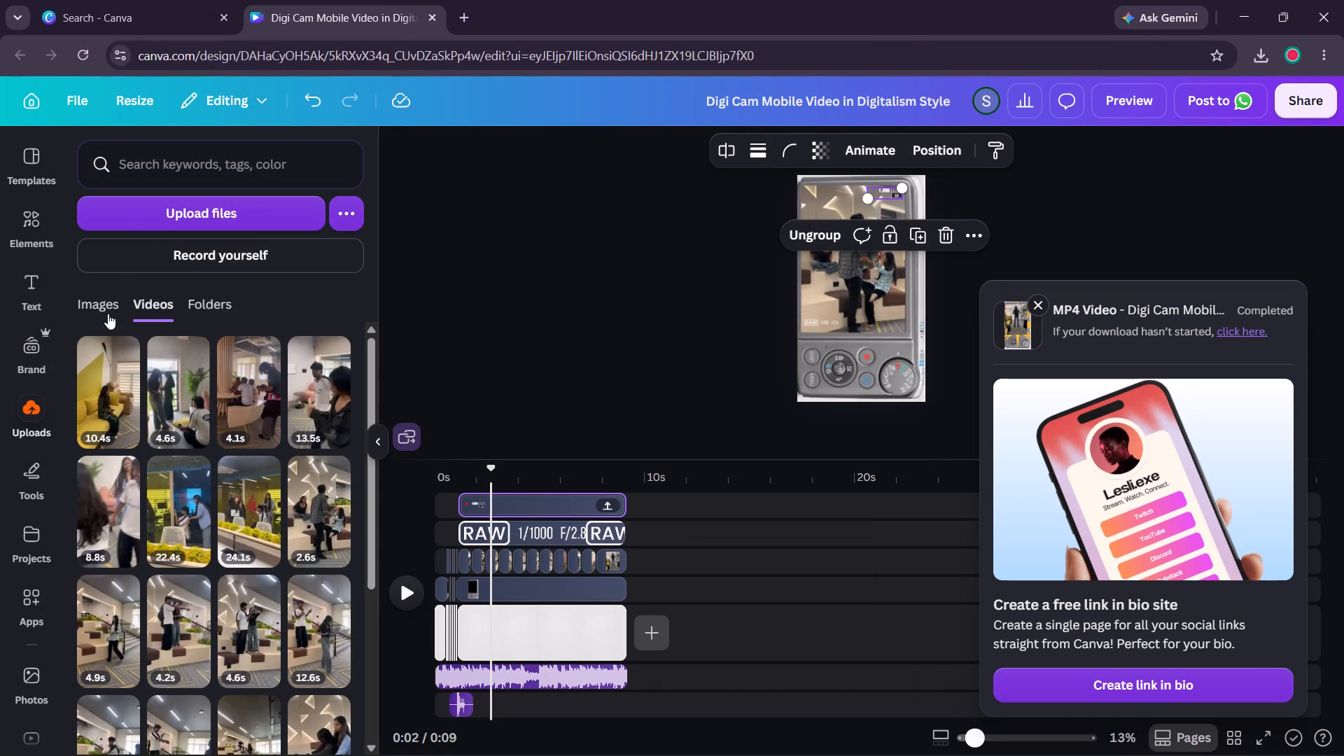
pyautogui.click(1317, 17)
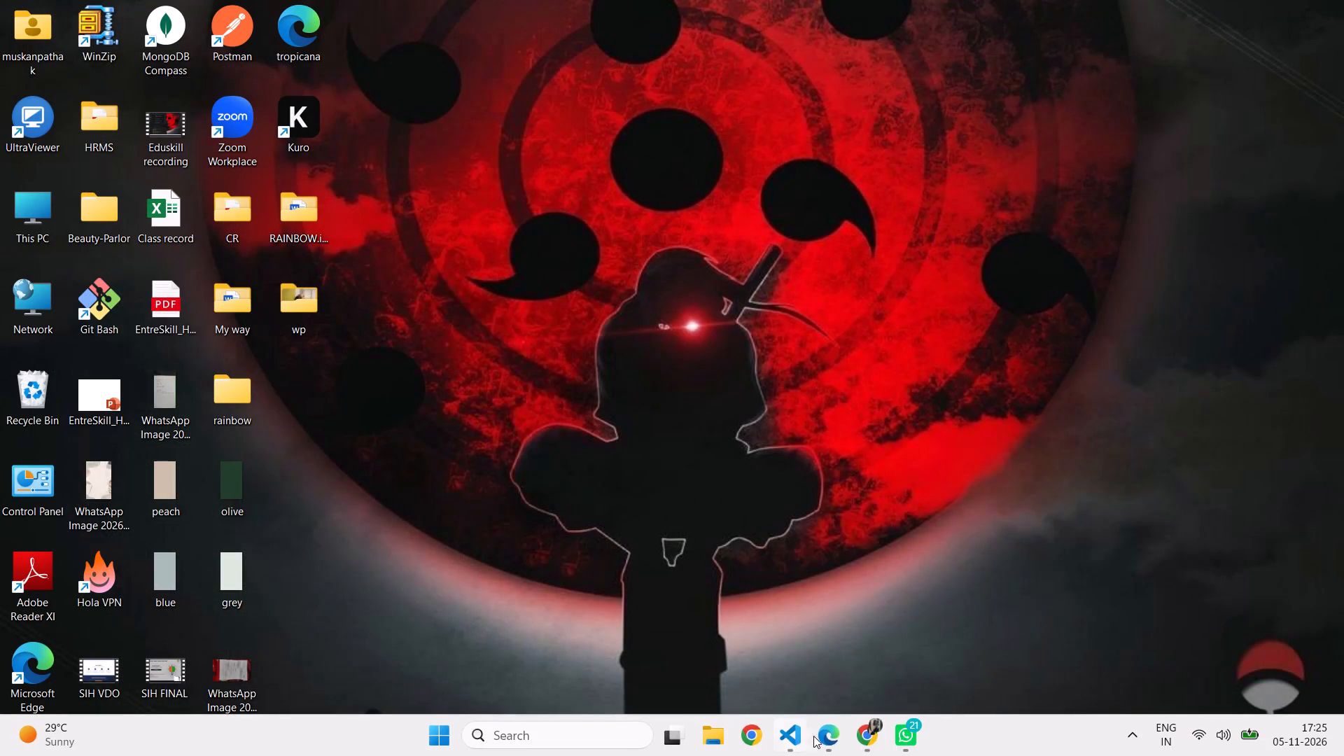
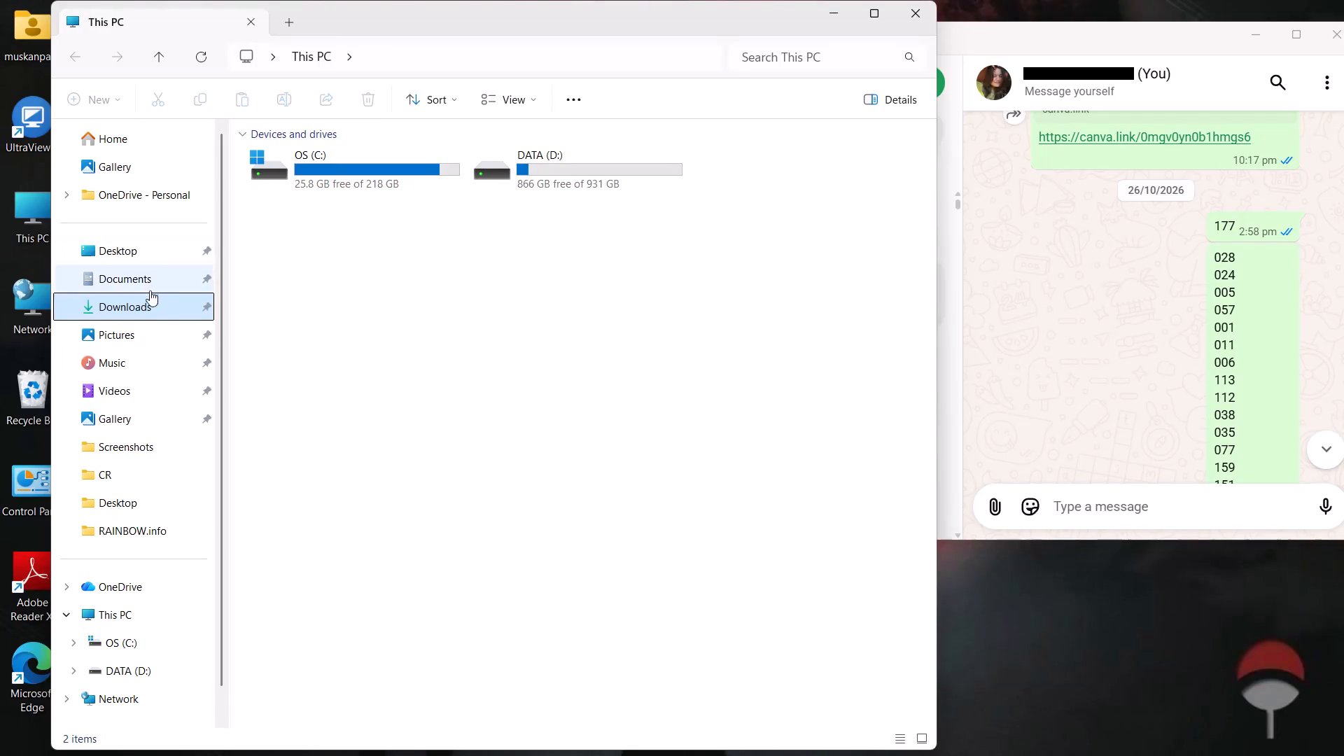
# Attach the Digi Cam Mobile Video in Digitalism Style MP4 from the Downloads folder to the Message yourself chat in WhatsApp.
pyautogui.doubleClick(142, 304)
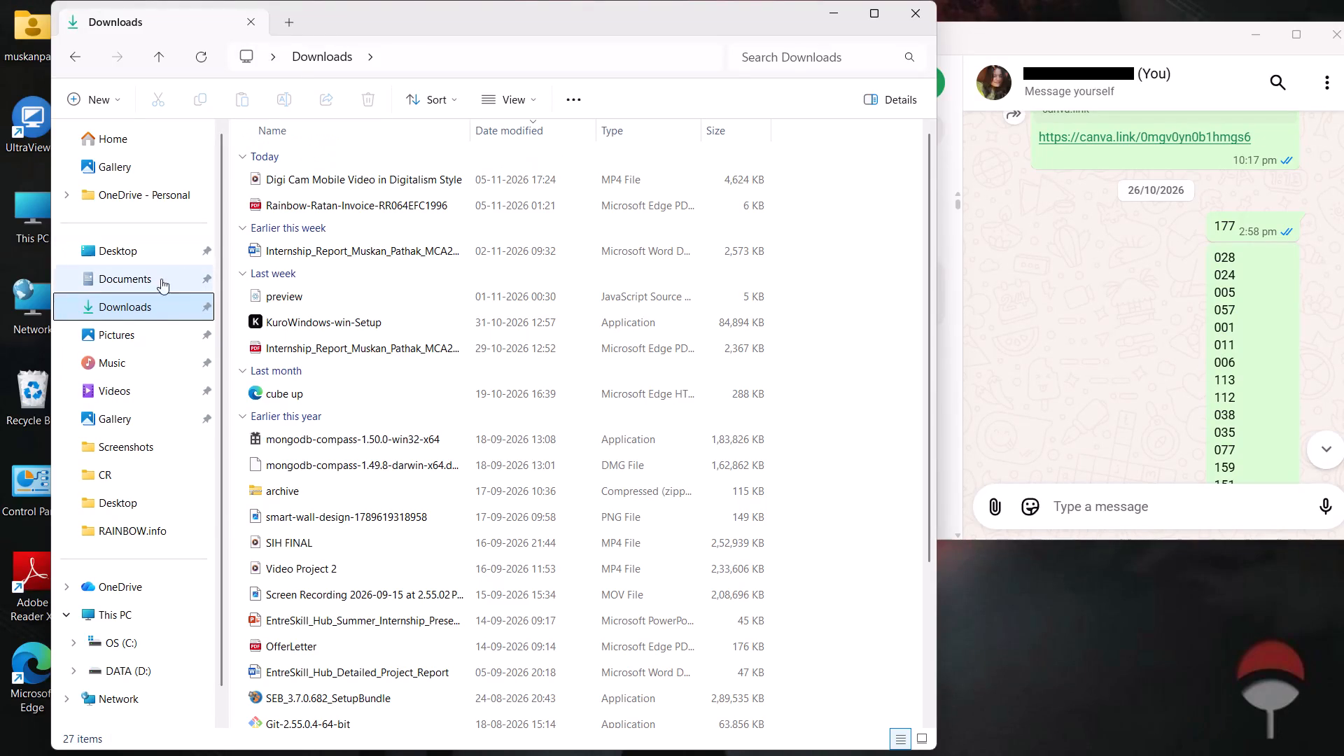
pyautogui.moveTo(314, 169); pyautogui.dragTo(486, 176)
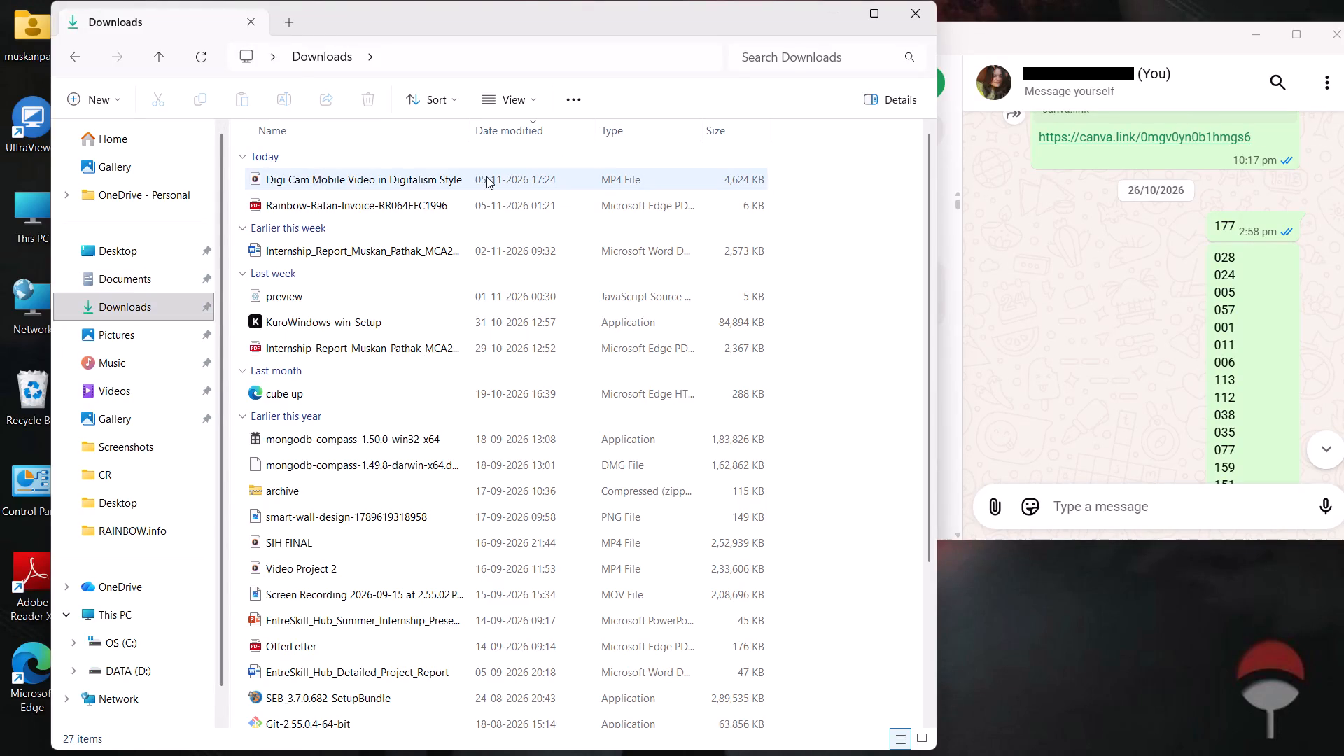
pyautogui.moveTo(486, 176); pyautogui.dragTo(815, 201)
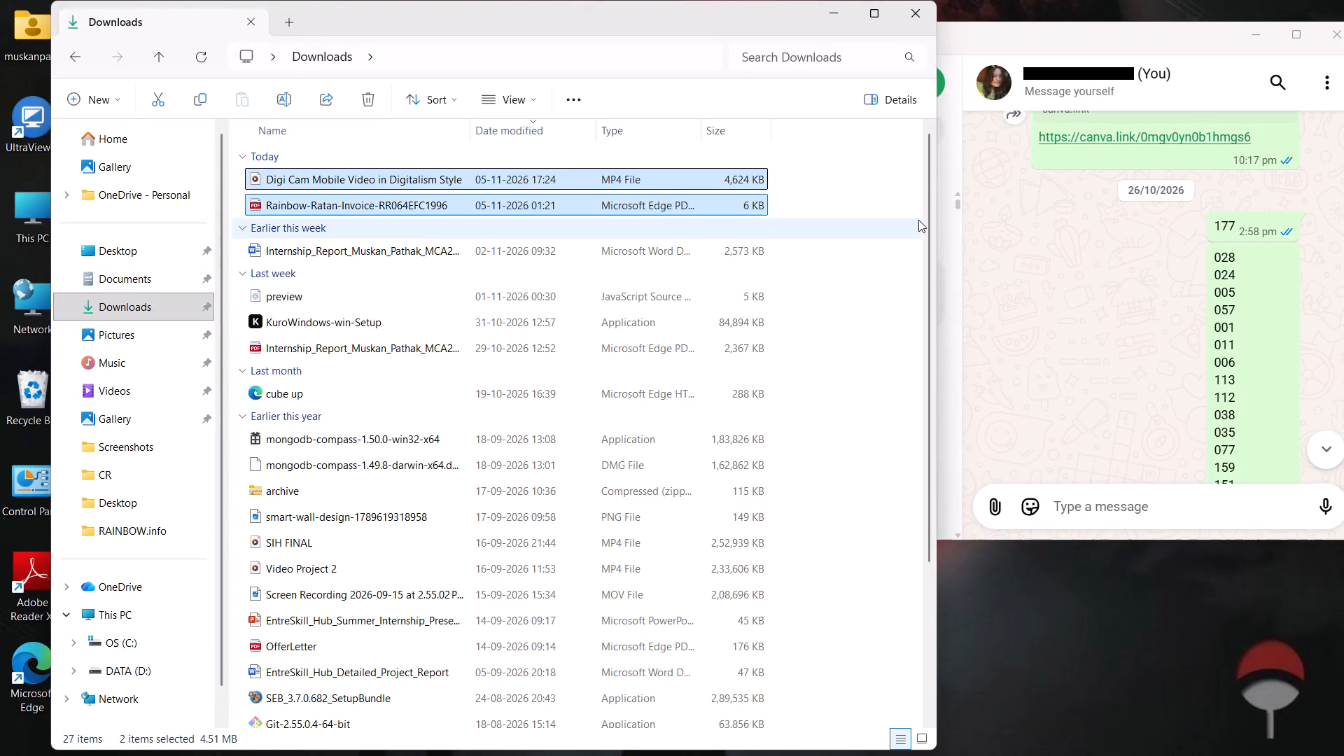
pyautogui.click(918, 220)
pyautogui.click(796, 192)
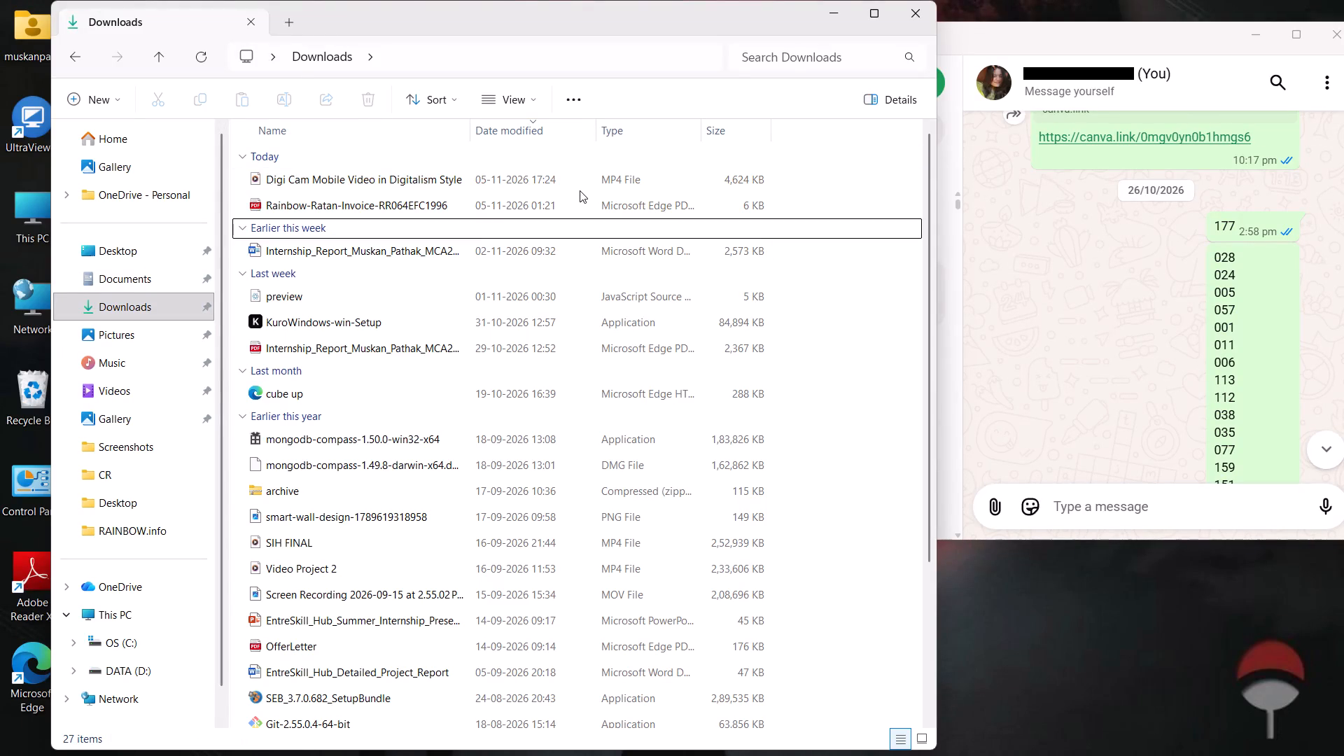
pyautogui.click(580, 178)
pyautogui.moveTo(580, 178); pyautogui.dragTo(940, 199)
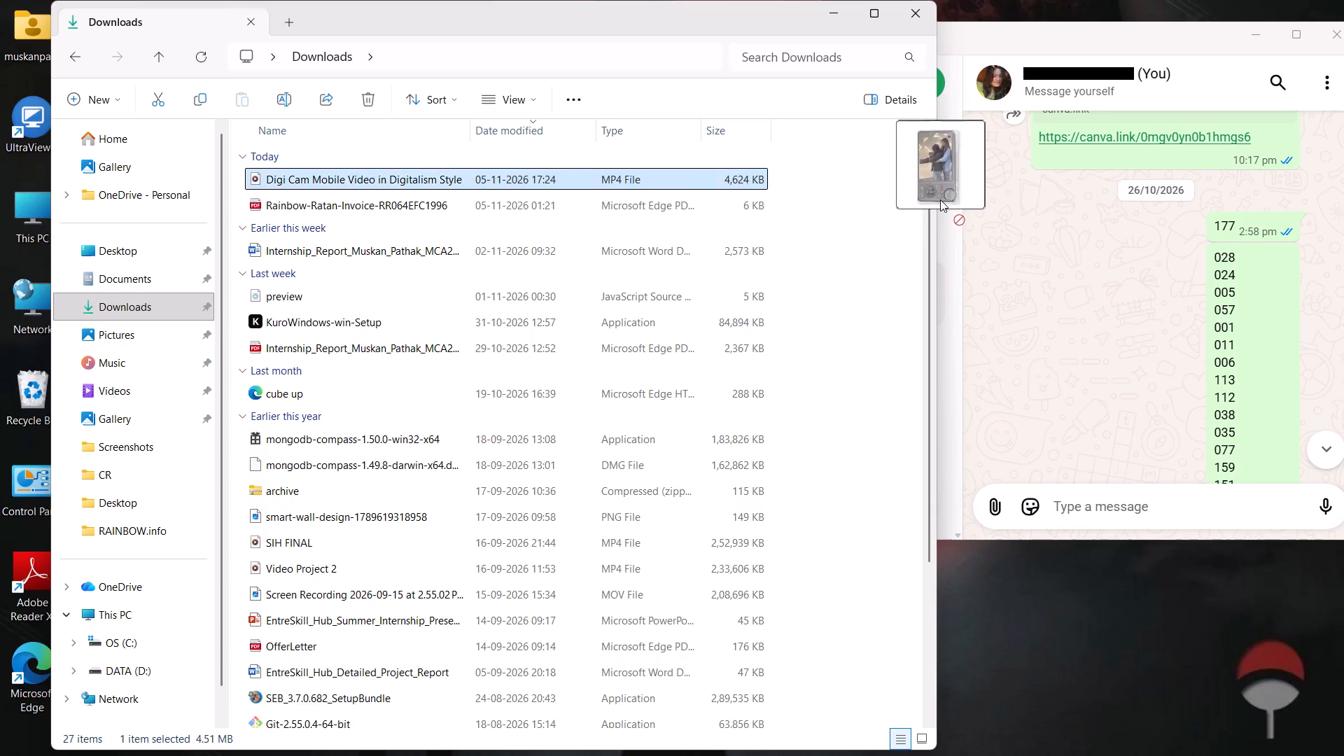
pyautogui.moveTo(940, 199); pyautogui.dragTo(1197, 380)
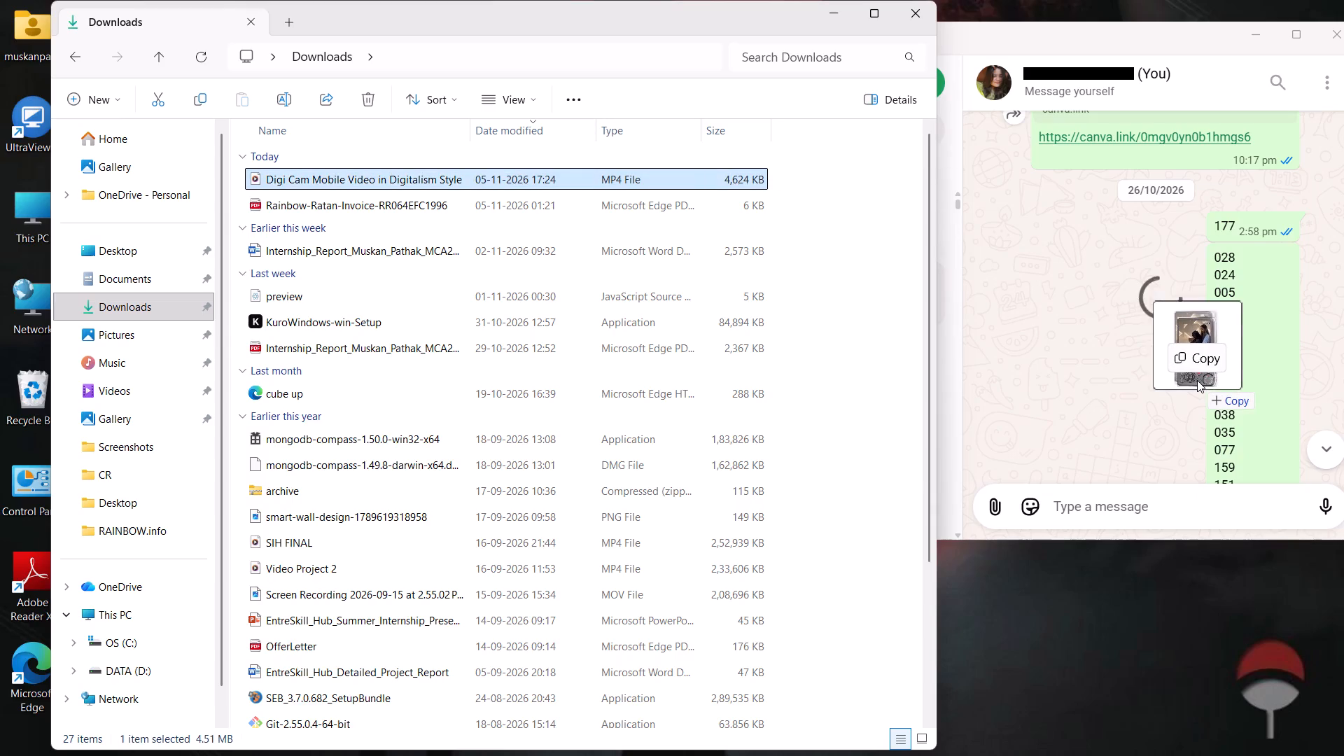
pyautogui.moveTo(1197, 380); pyautogui.dragTo(1158, 374)
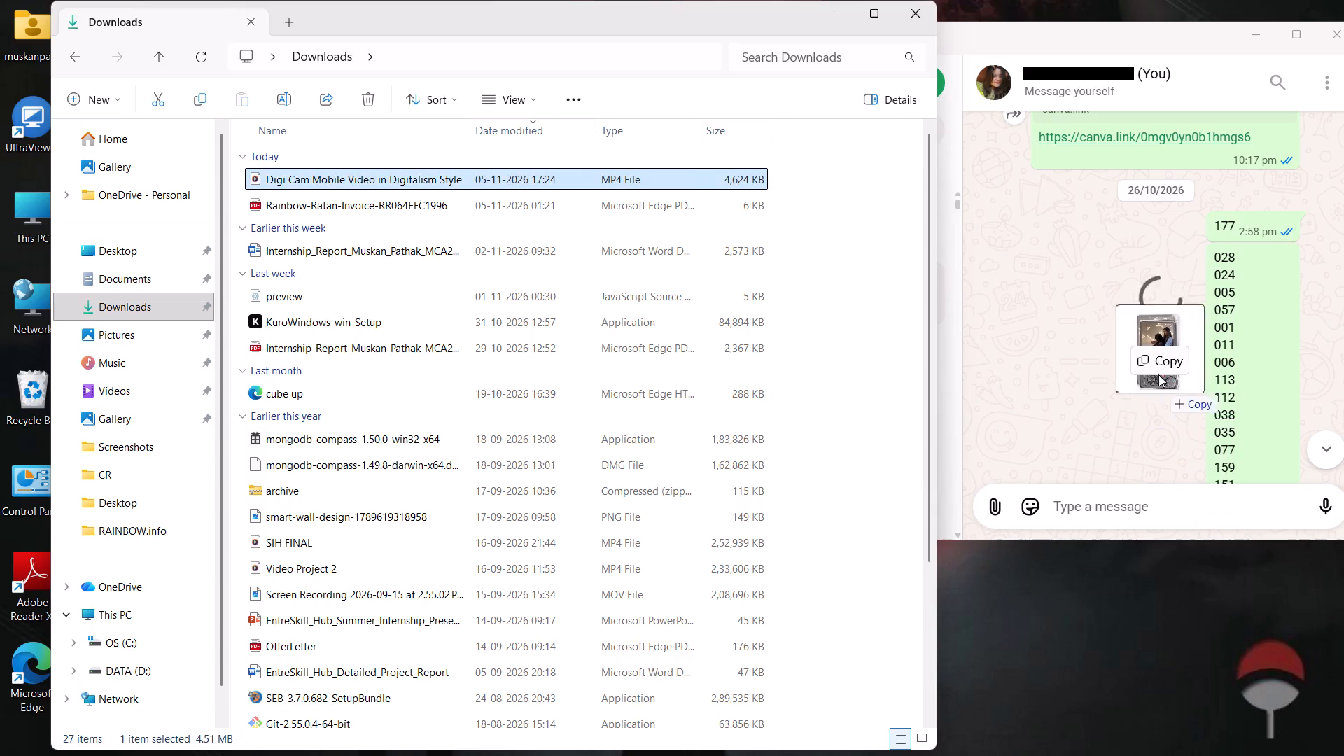
pyautogui.moveTo(1158, 374); pyautogui.dragTo(1205, 331)
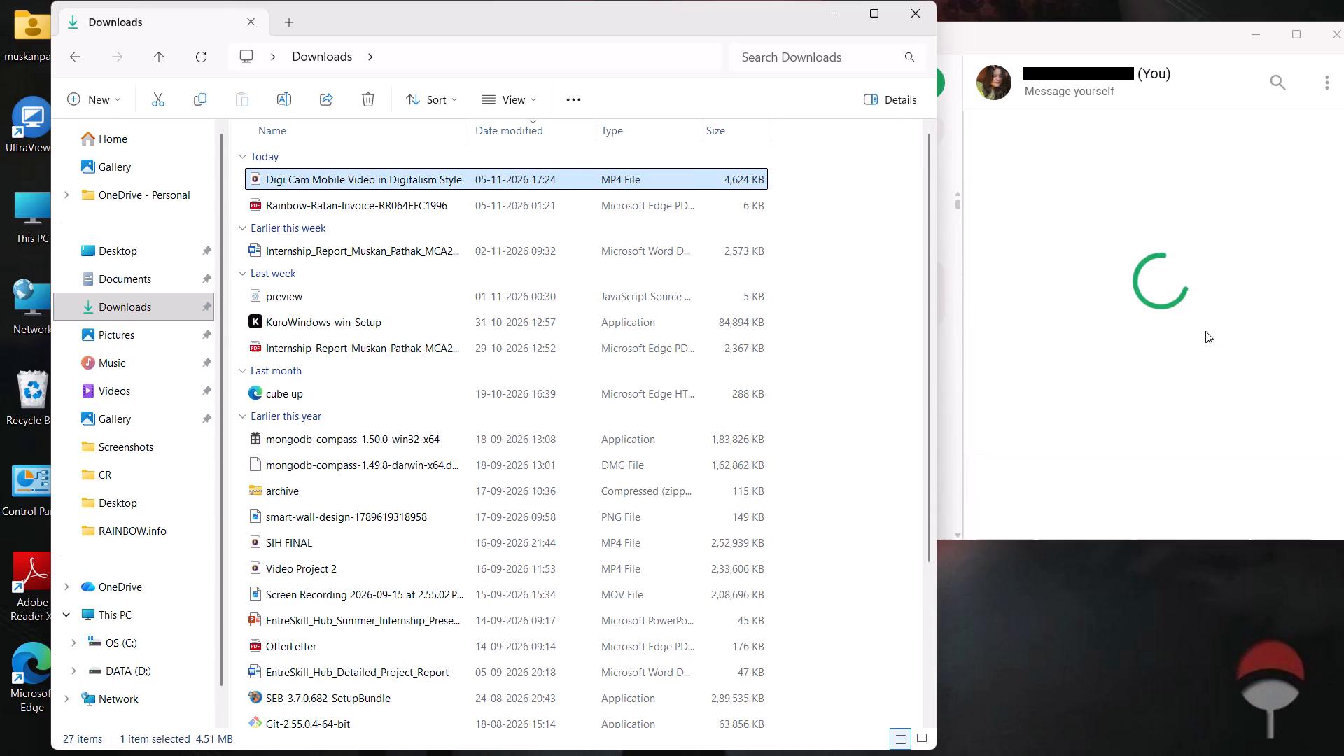